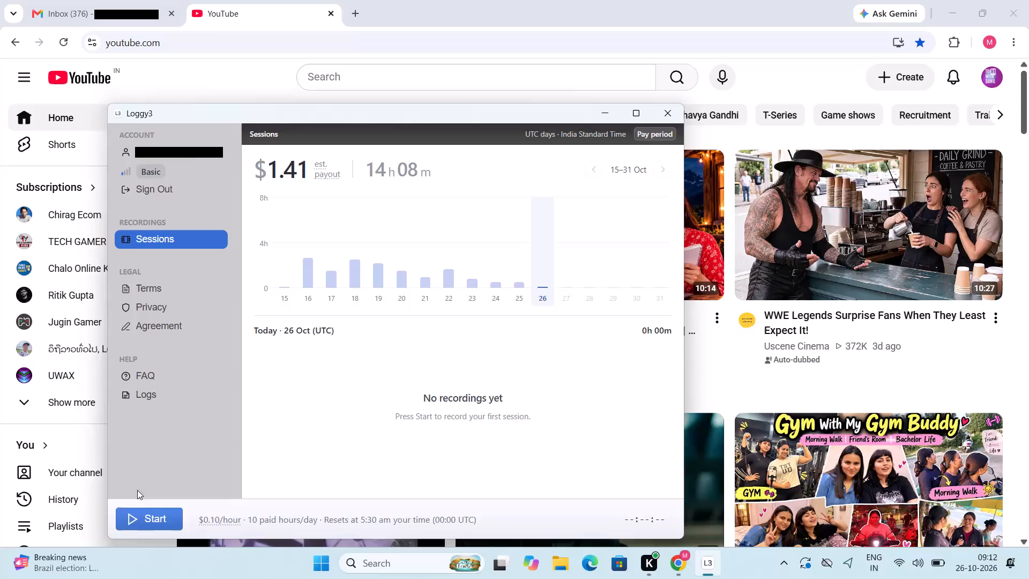
# Start the session recording.
pyautogui.click(148, 522)
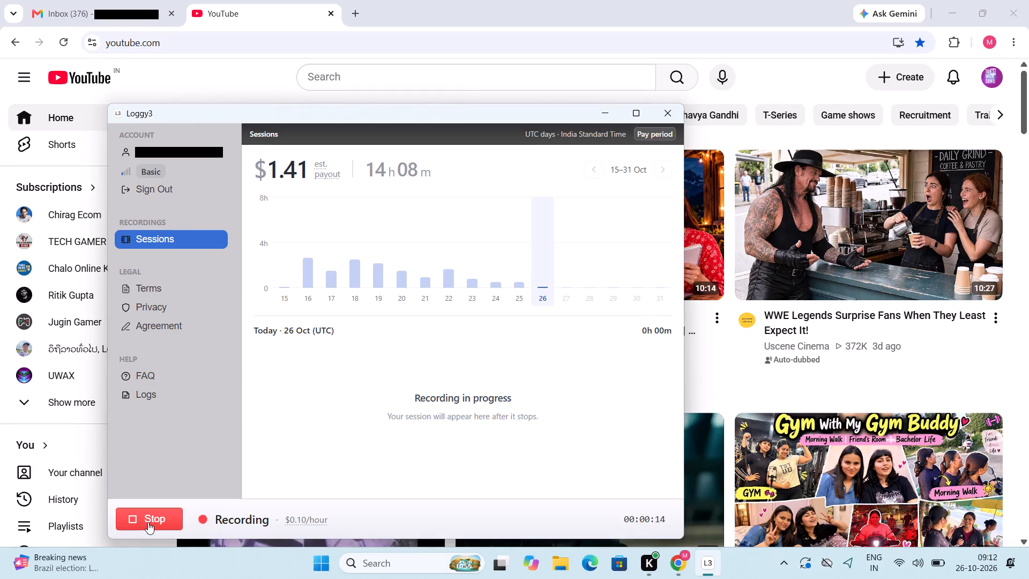
# Switch to YouTube in Chrome, open YouTube Studio for the channel and look over the dashboard's performance, published videos and comments.
pyautogui.click(792, 60)
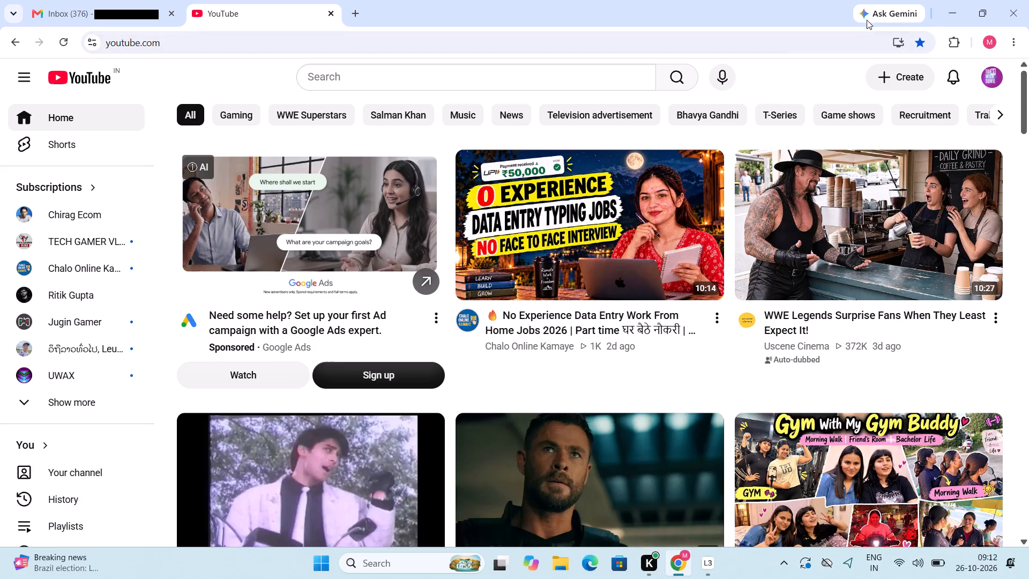
pyautogui.click(994, 76)
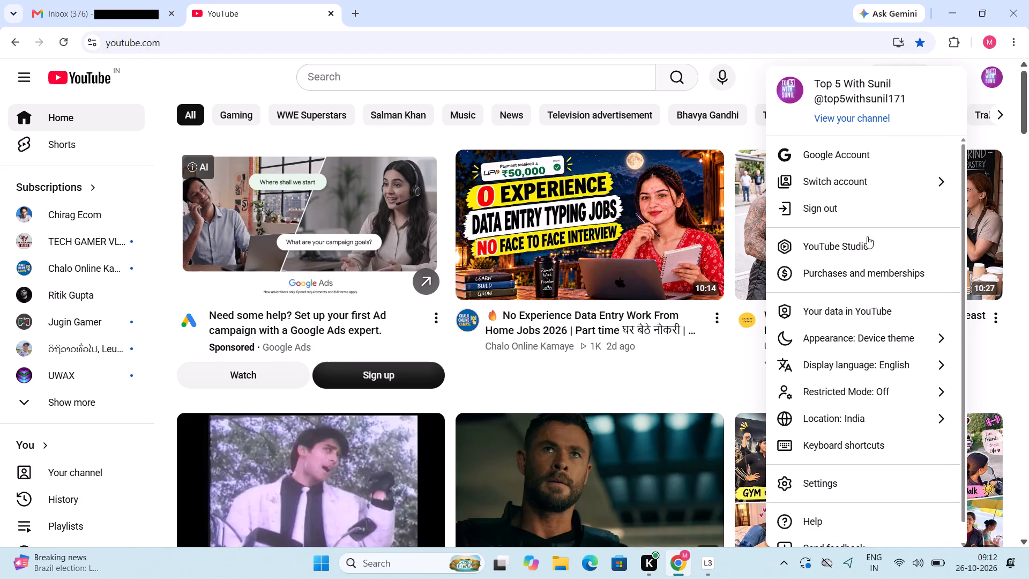
pyautogui.click(867, 241)
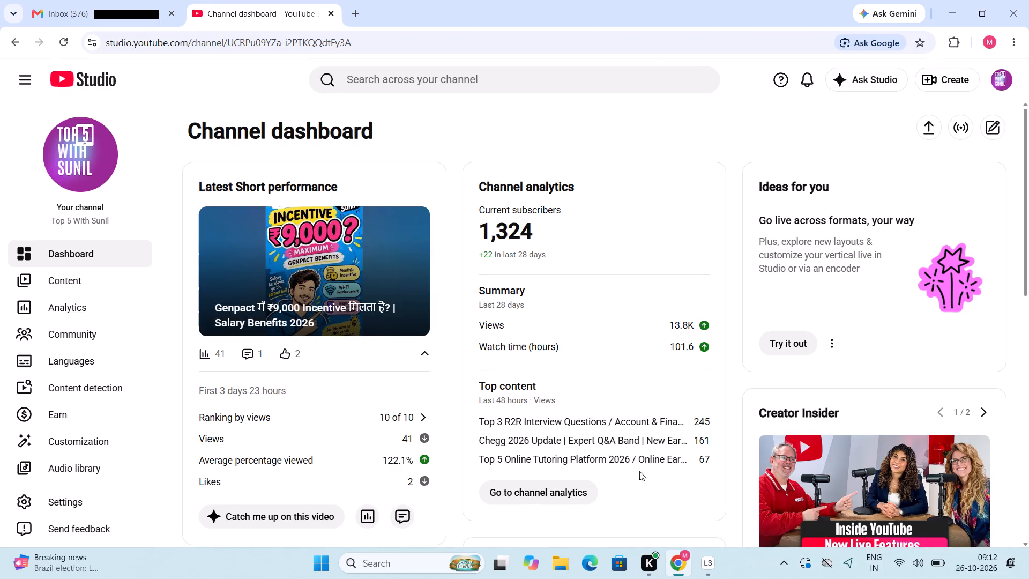
pyautogui.scroll(-1, 625, 483)
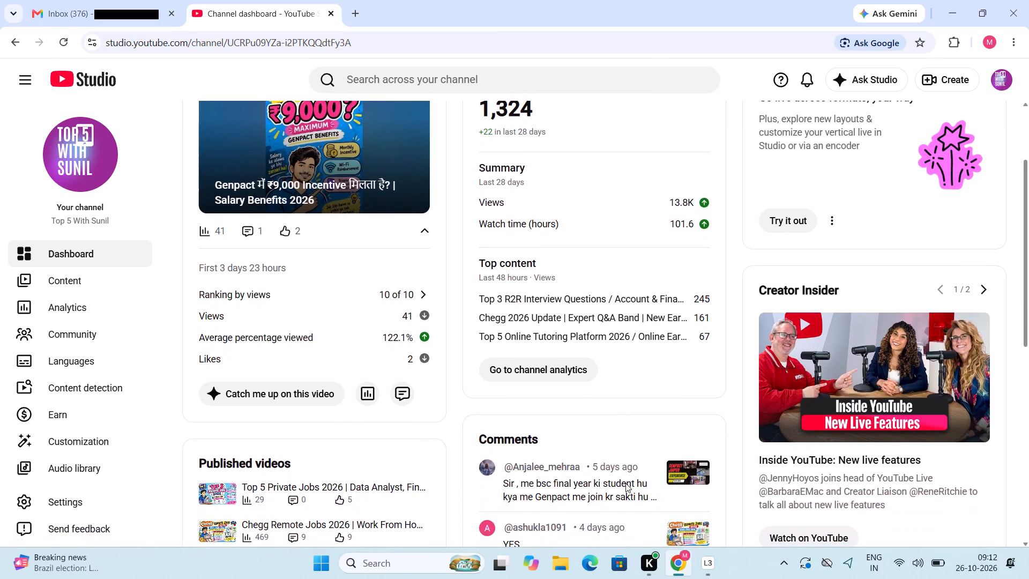
pyautogui.scroll(-1, 625, 483)
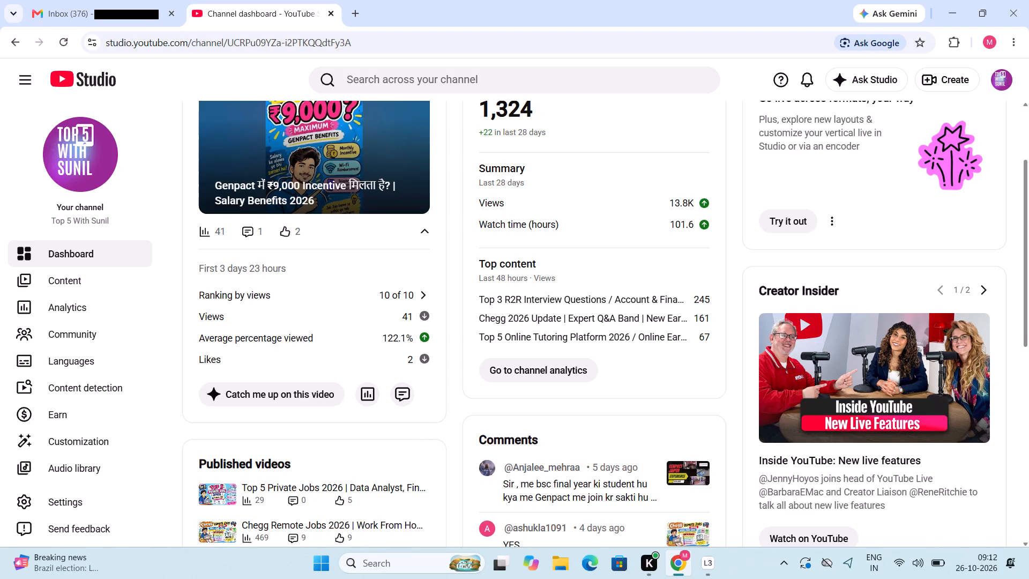
pyautogui.scroll(-2, 625, 483)
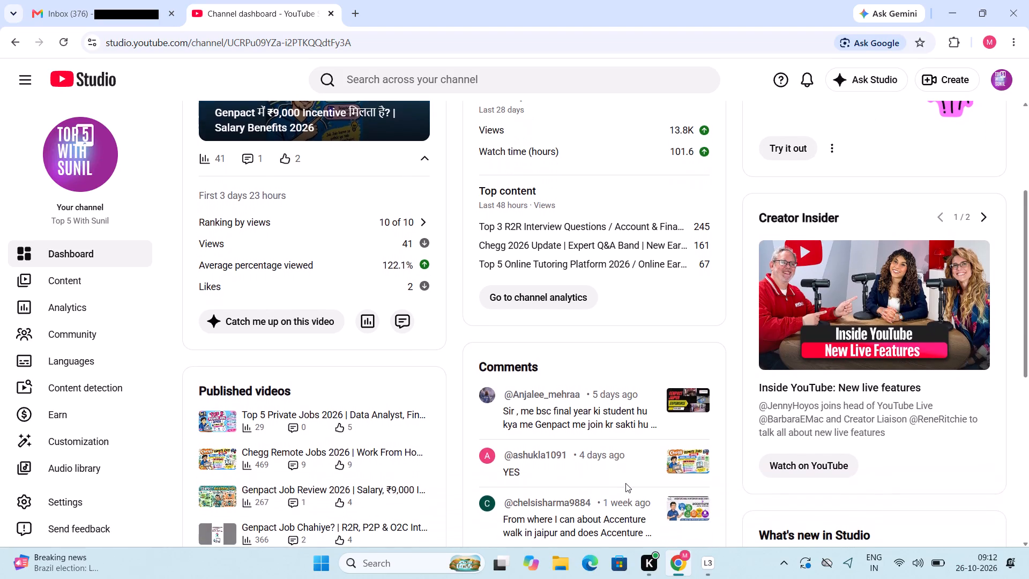
# Open the channel analytics overview and display the watch time graph.
pyautogui.click(71, 304)
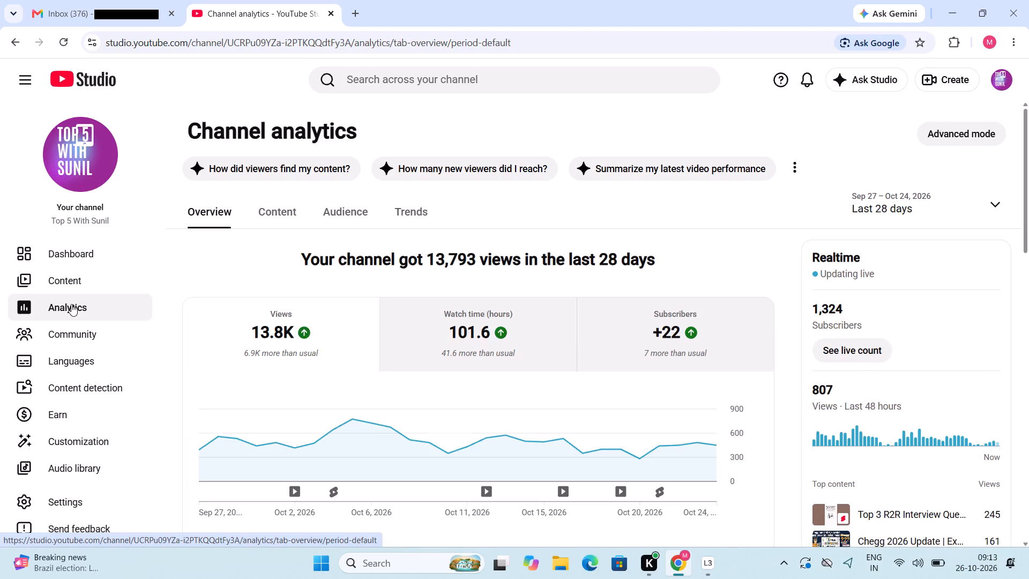
pyautogui.click(408, 342)
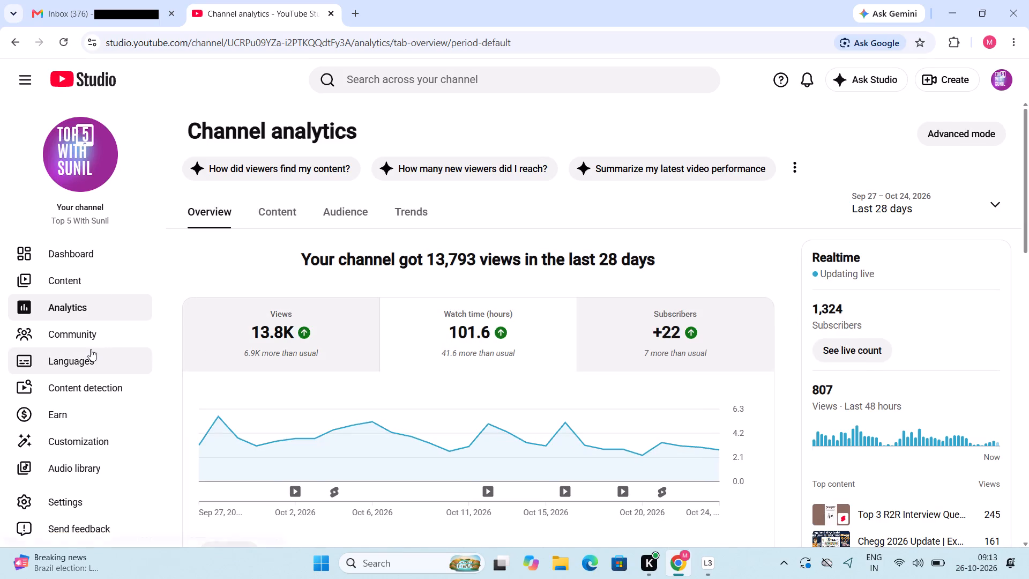
# Open the channel's Earn page and examine the monetization benefits and eligibility requirements.
pyautogui.click(60, 417)
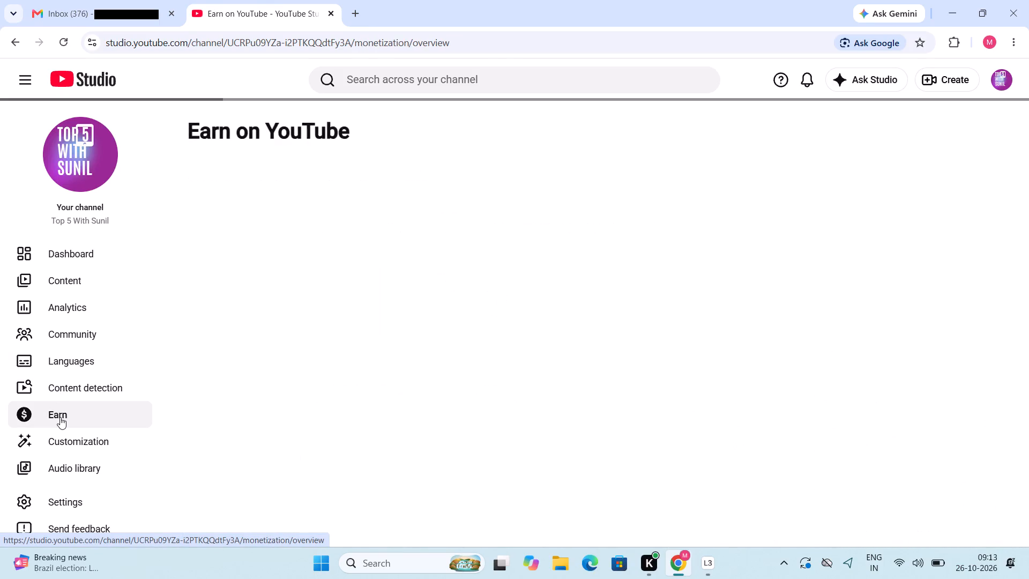
pyautogui.scroll(-3, 344, 382)
pyautogui.scroll(1, 344, 382)
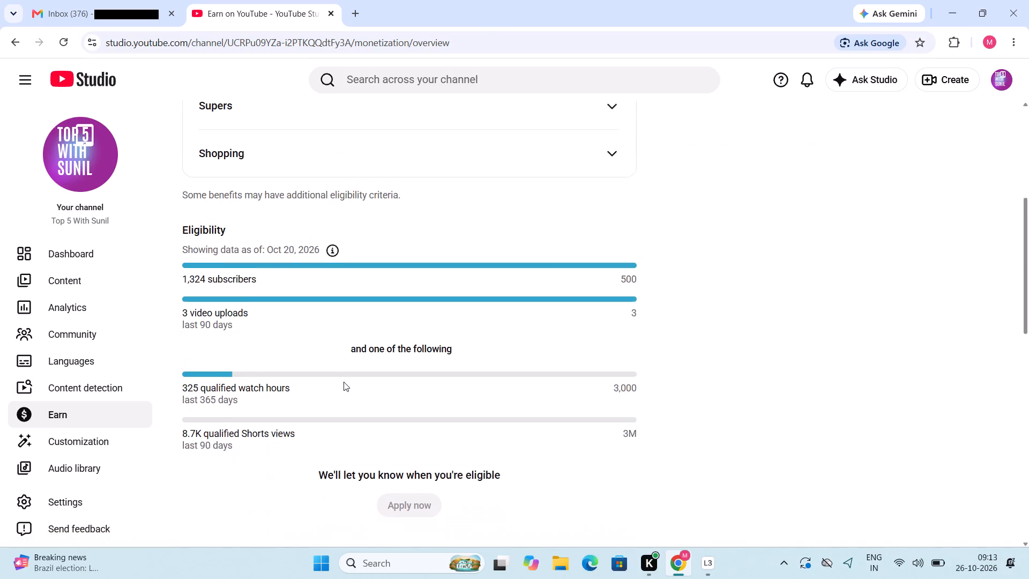
pyautogui.scroll(1, 344, 382)
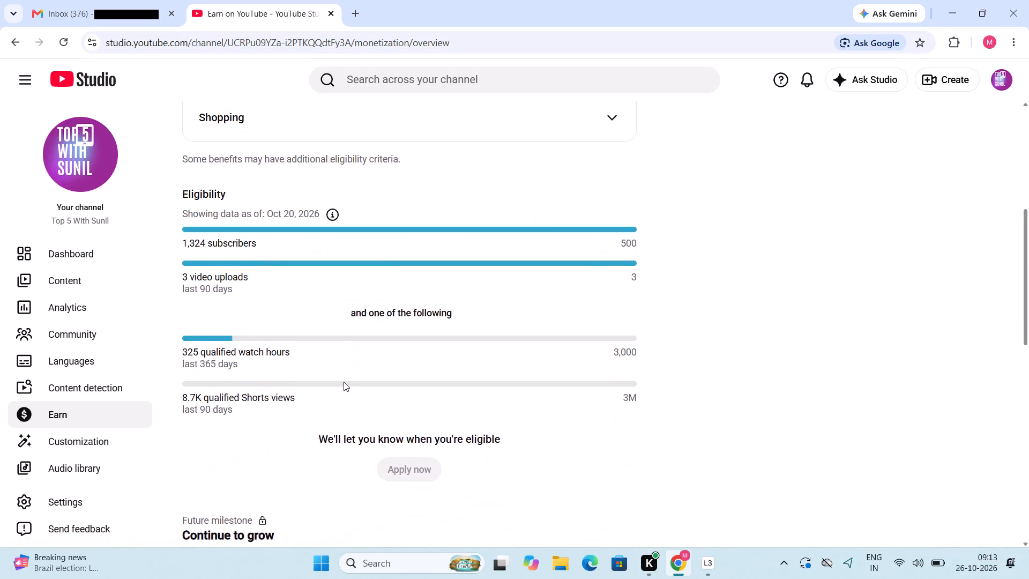
pyautogui.scroll(3, 344, 382)
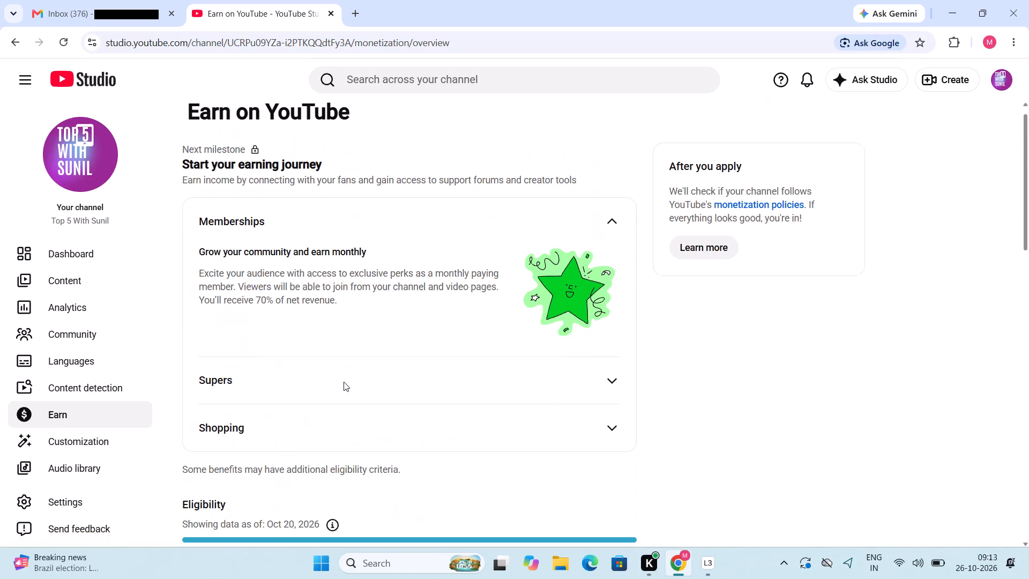
pyautogui.scroll(2, 344, 382)
# Launch VideoScribe from the desktop, postpone the application update and enter in offline mode.
pyautogui.press('super+d')
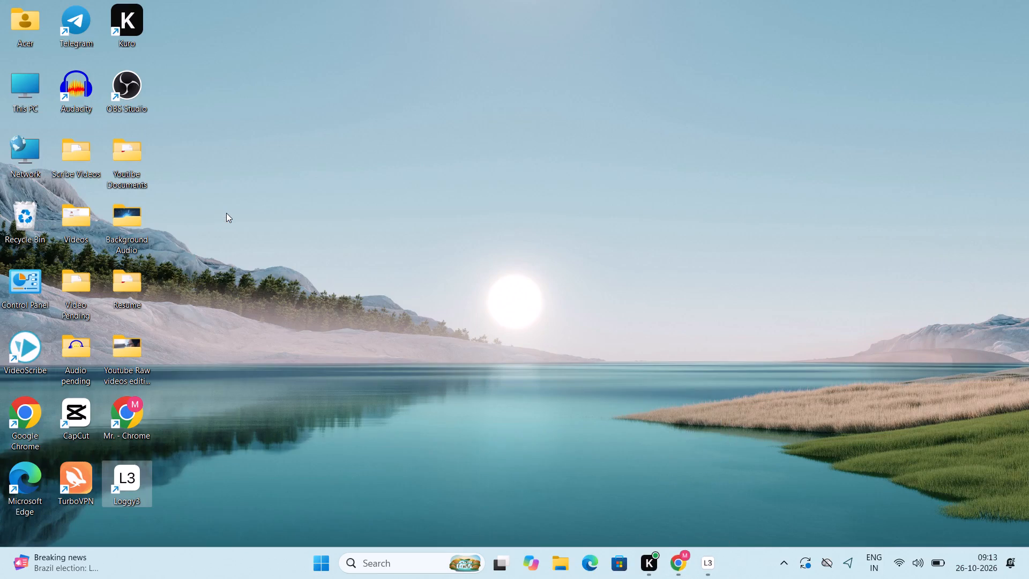
pyautogui.doubleClick(28, 347)
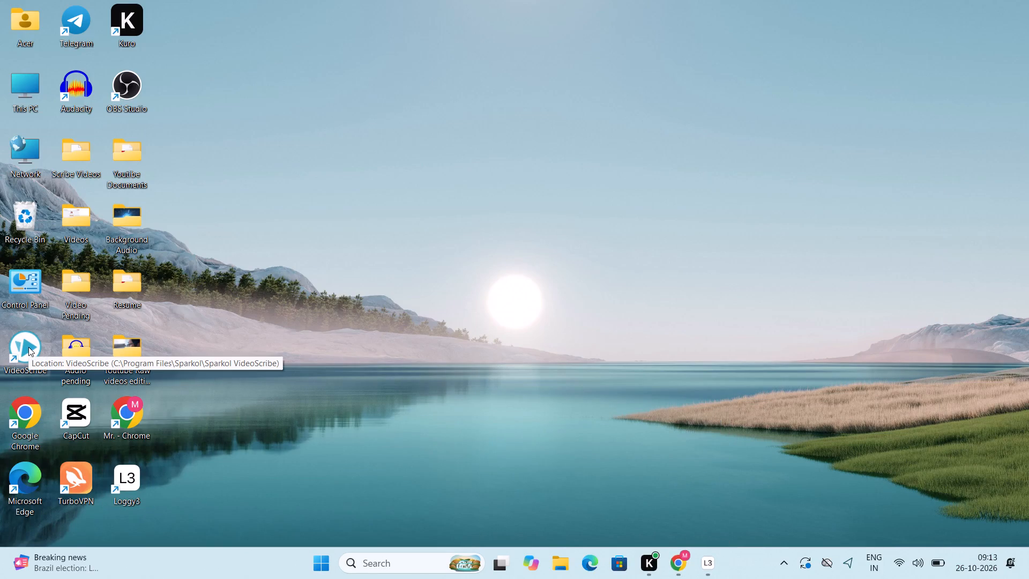
pyautogui.click(27, 343)
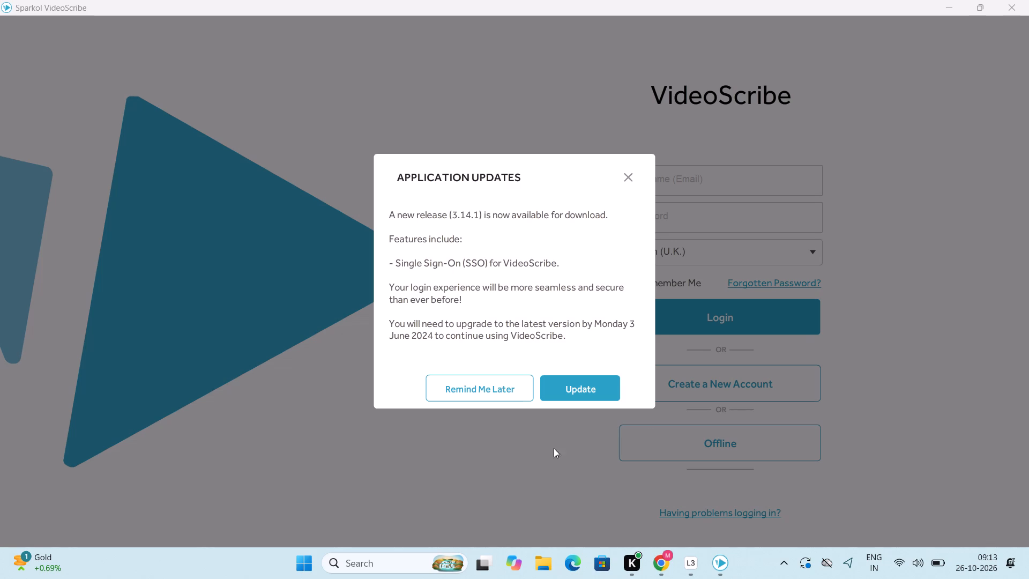
pyautogui.click(459, 383)
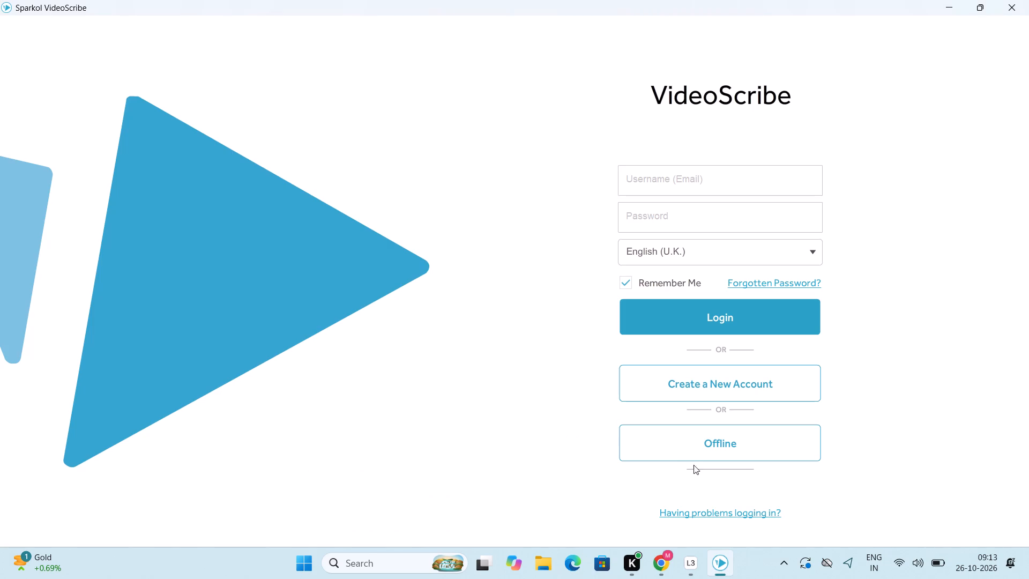
pyautogui.click(699, 462)
pyautogui.click(700, 455)
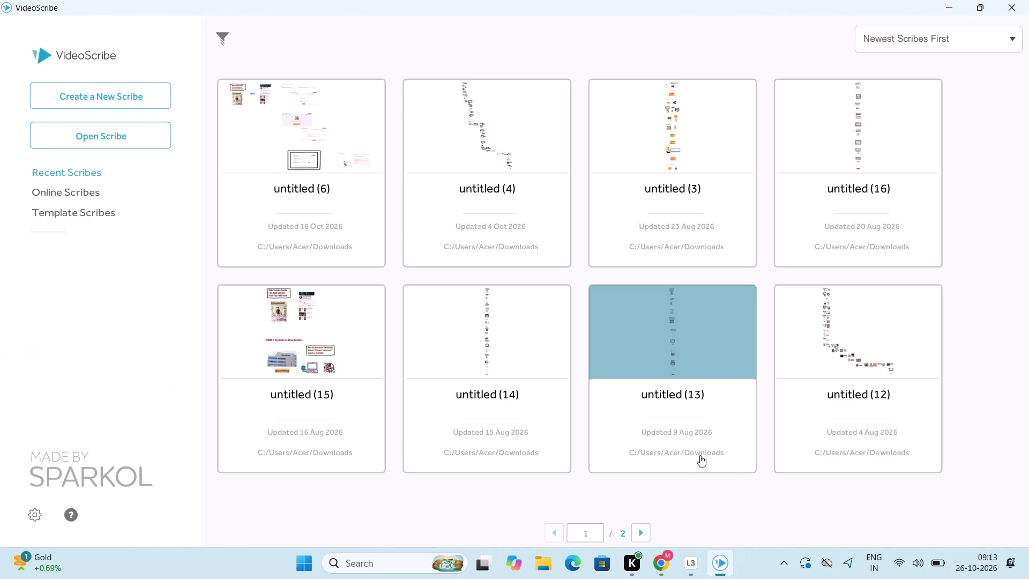
# Create a new blank scribe.
pyautogui.click(139, 98)
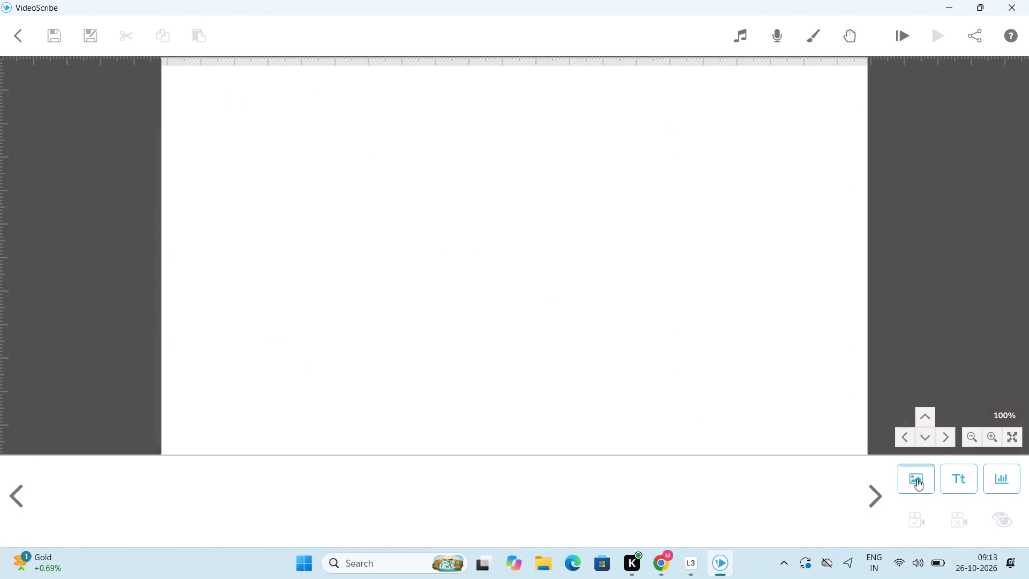
# Add the recently used growth bar chart image, place it in the canvas's upper left area and set its camera to the current position.
pyautogui.click(915, 472)
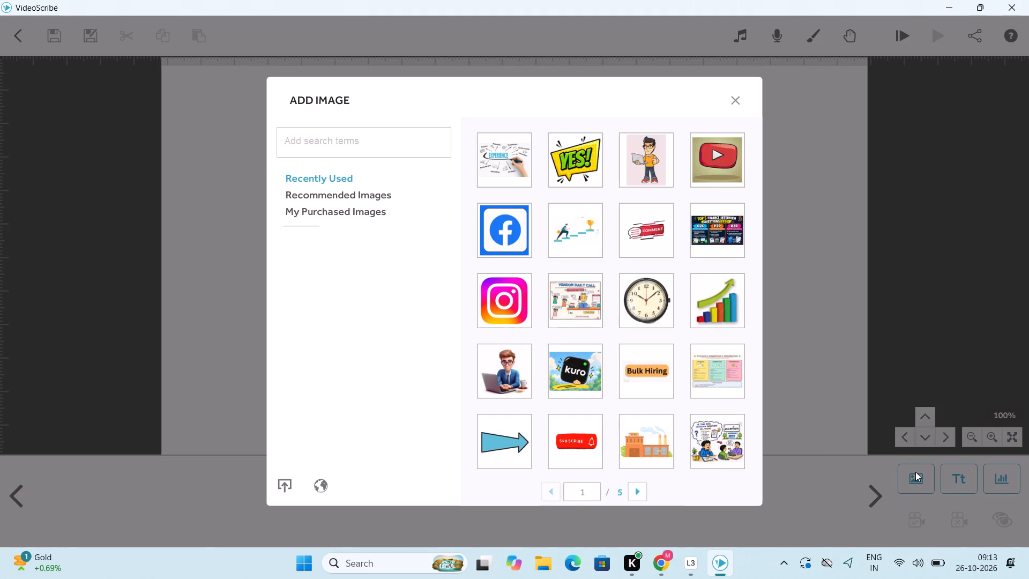
pyautogui.click(711, 309)
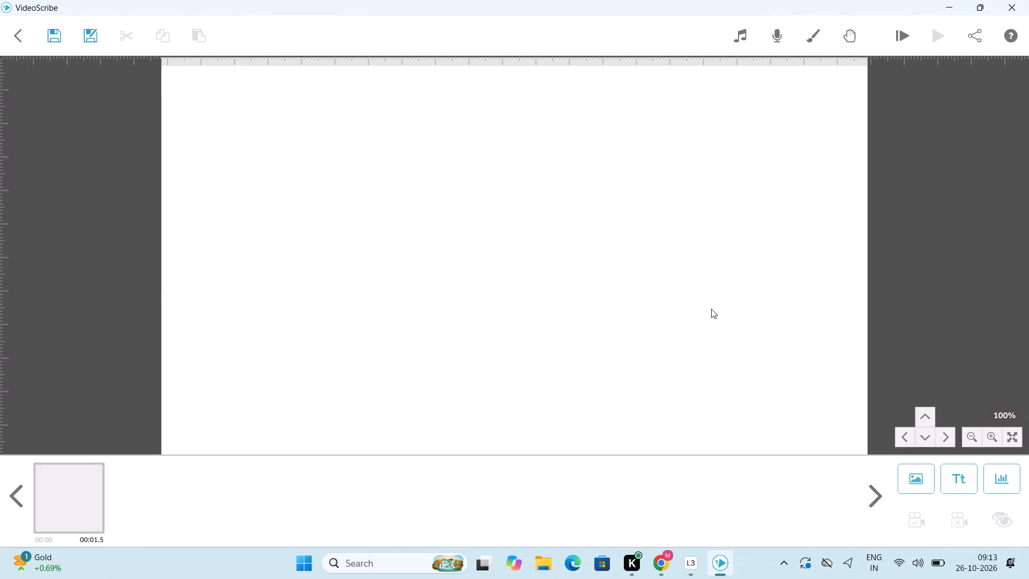
pyautogui.moveTo(646, 389); pyautogui.dragTo(563, 329)
pyautogui.click(544, 307)
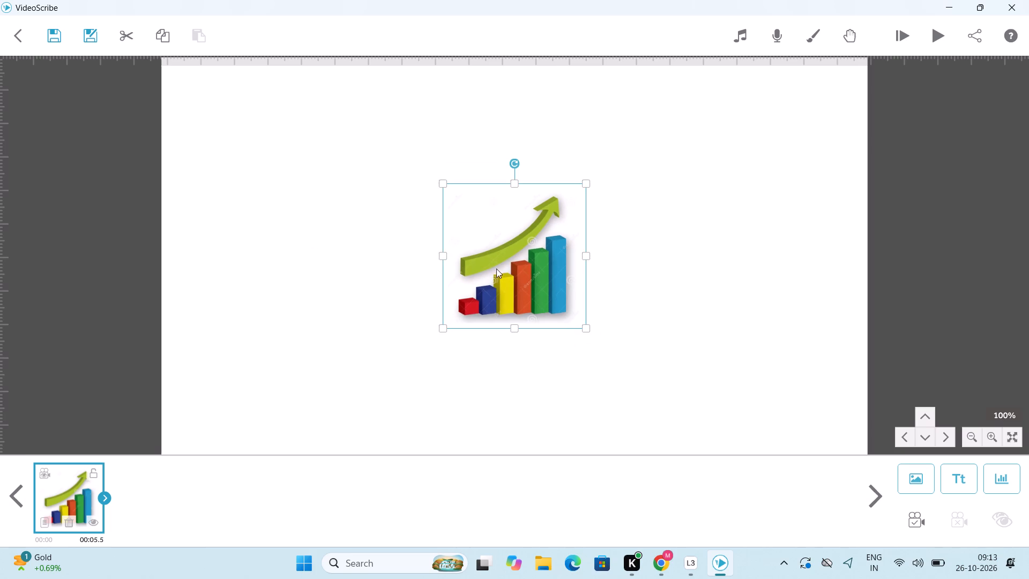
pyautogui.moveTo(511, 271); pyautogui.dragTo(248, 207)
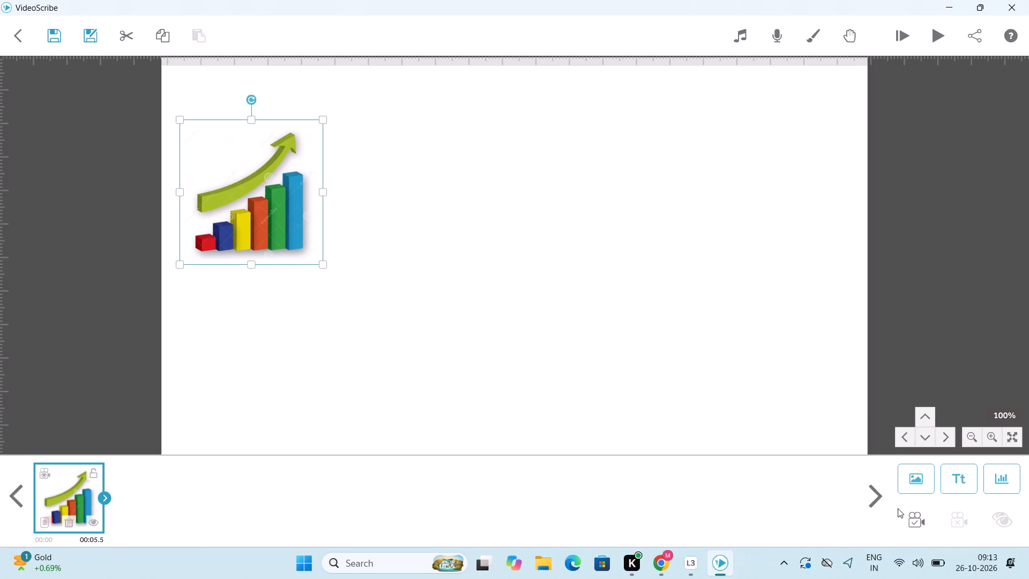
pyautogui.click(911, 511)
# Add the YES! speech bubble image, shrink it, place it just right of the bar chart and set its camera to the current position.
pyautogui.click(912, 493)
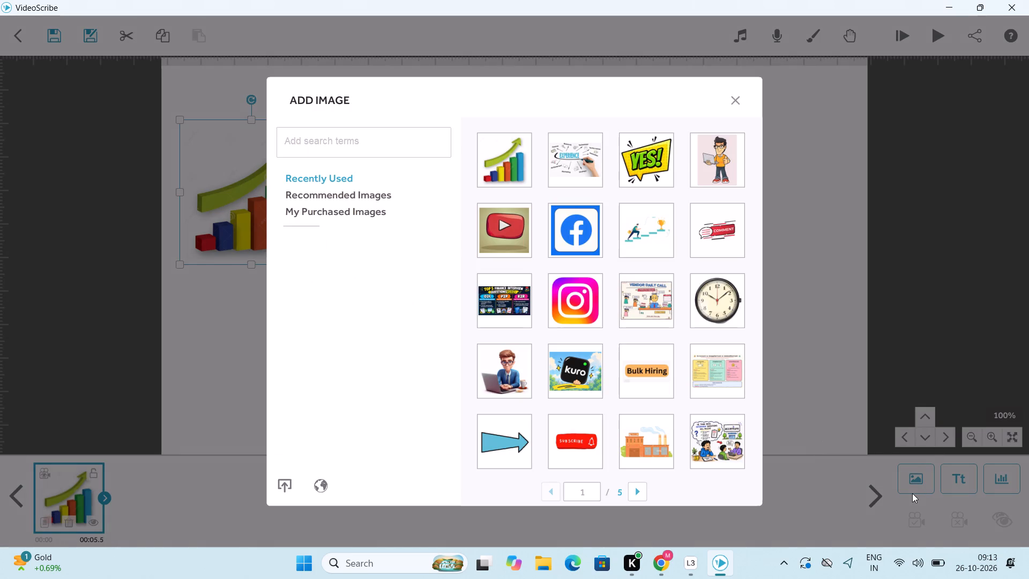
pyautogui.click(652, 178)
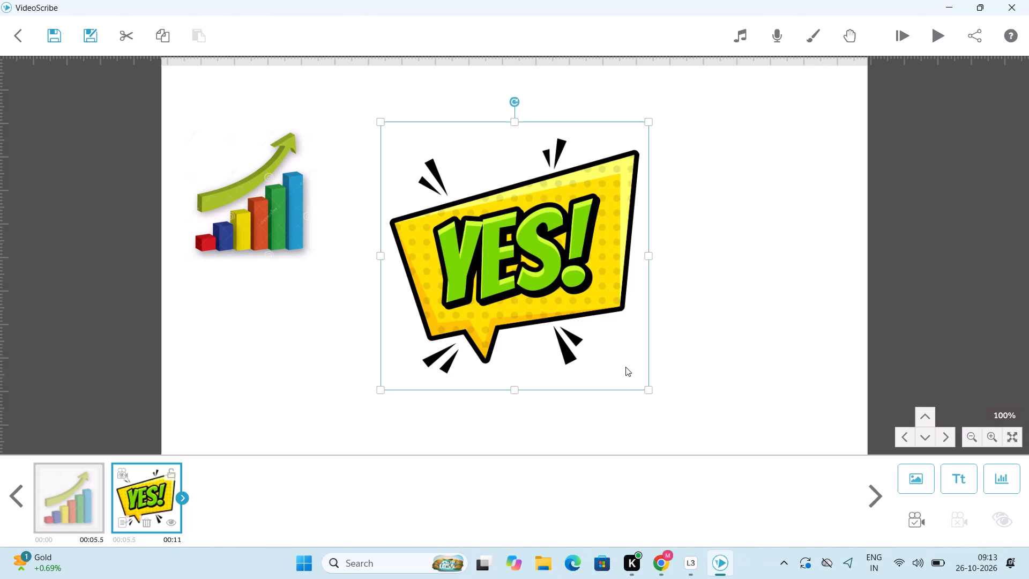
pyautogui.moveTo(648, 391); pyautogui.dragTo(568, 266)
pyautogui.moveTo(526, 243); pyautogui.dragTo(424, 149)
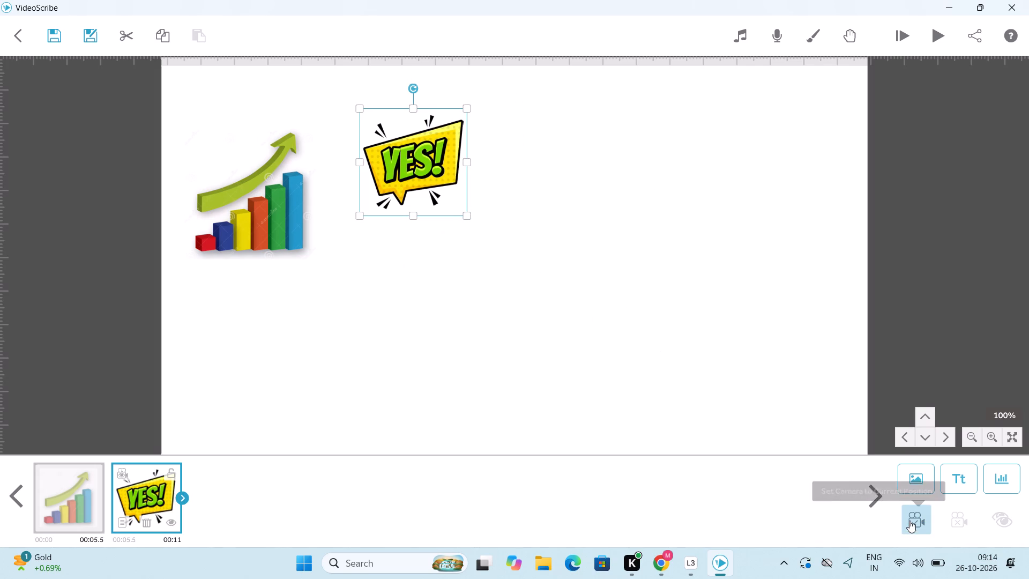
pyautogui.click(909, 521)
# Add the red play button image, shrink it, place it in the canvas's upper right area and set its camera to the current position.
pyautogui.click(912, 487)
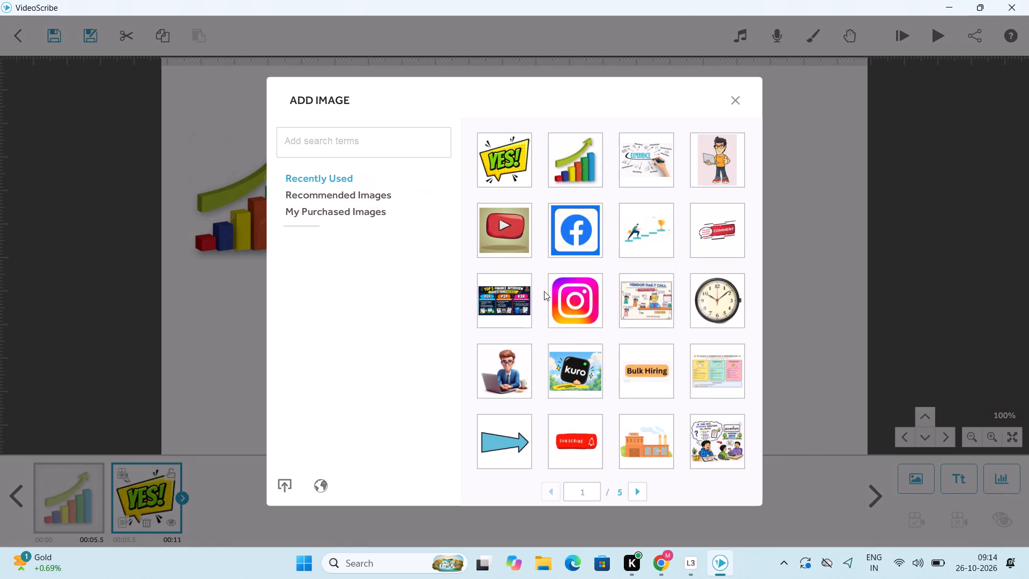
pyautogui.click(519, 243)
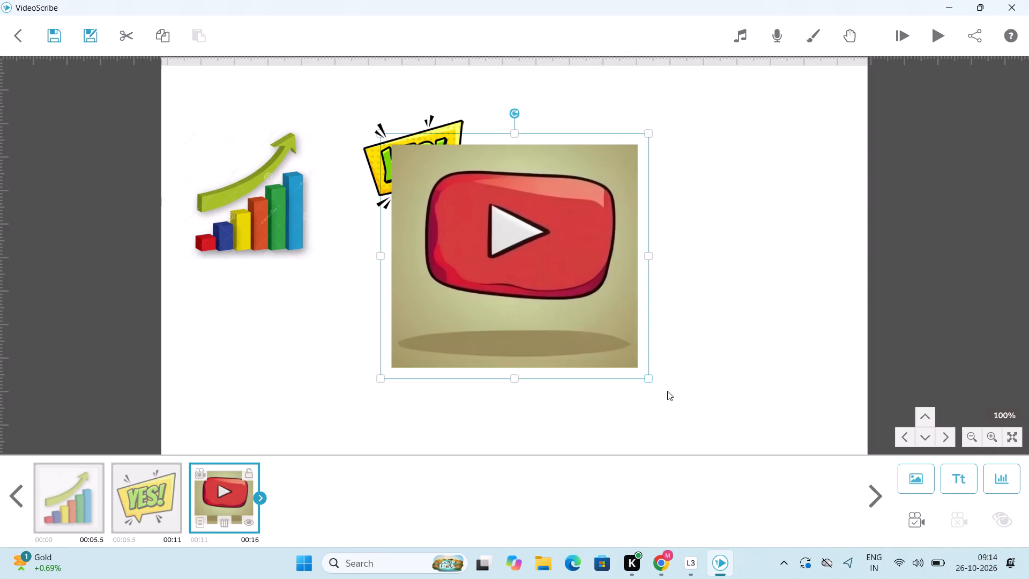
pyautogui.moveTo(650, 377); pyautogui.dragTo(590, 319)
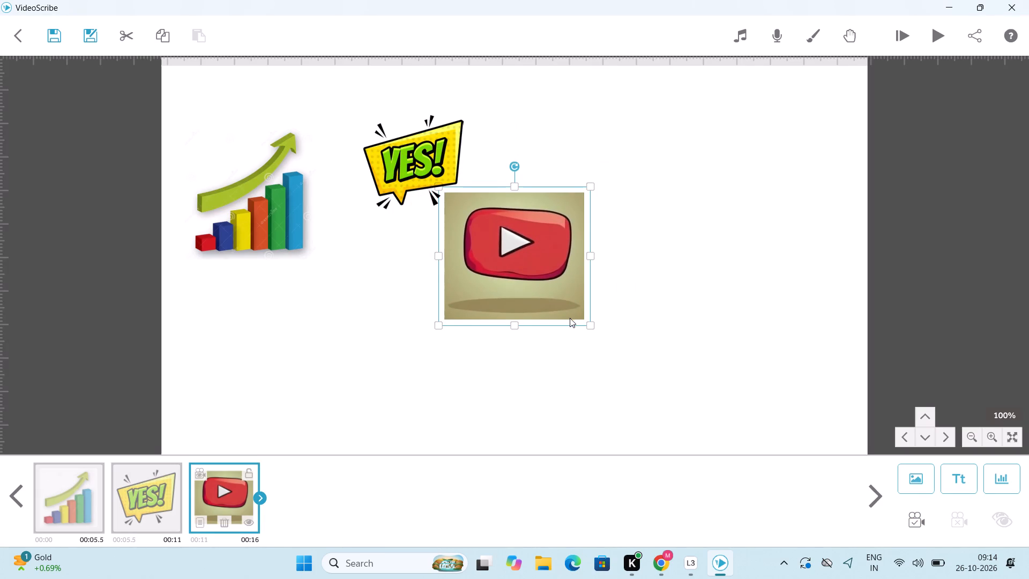
pyautogui.moveTo(570, 318); pyautogui.dragTo(754, 247)
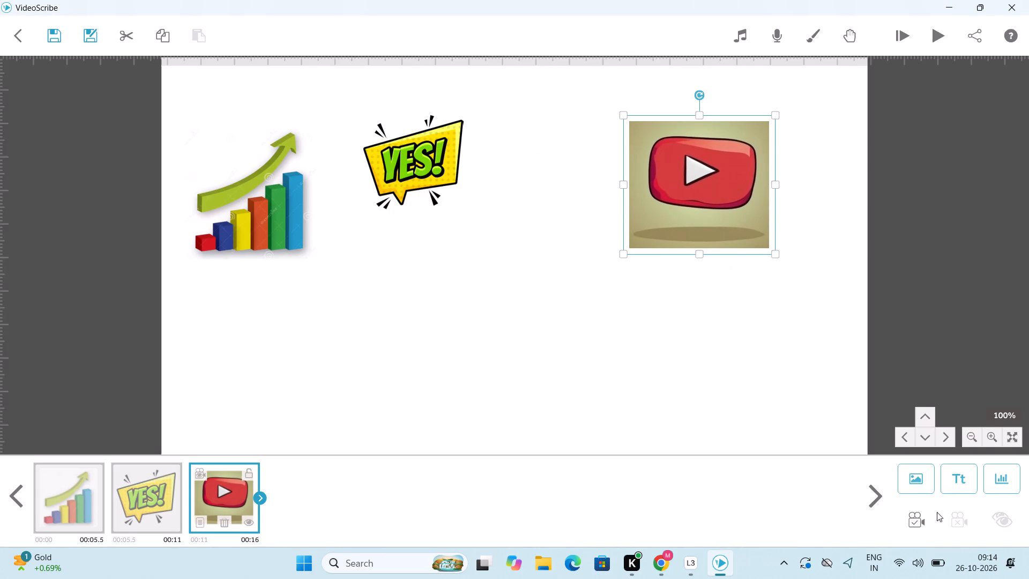
pyautogui.click(920, 513)
# Add the Top 5 Finance Interview Questions 2026 image, shrink it, place it below the play button and set its camera position.
pyautogui.click(919, 480)
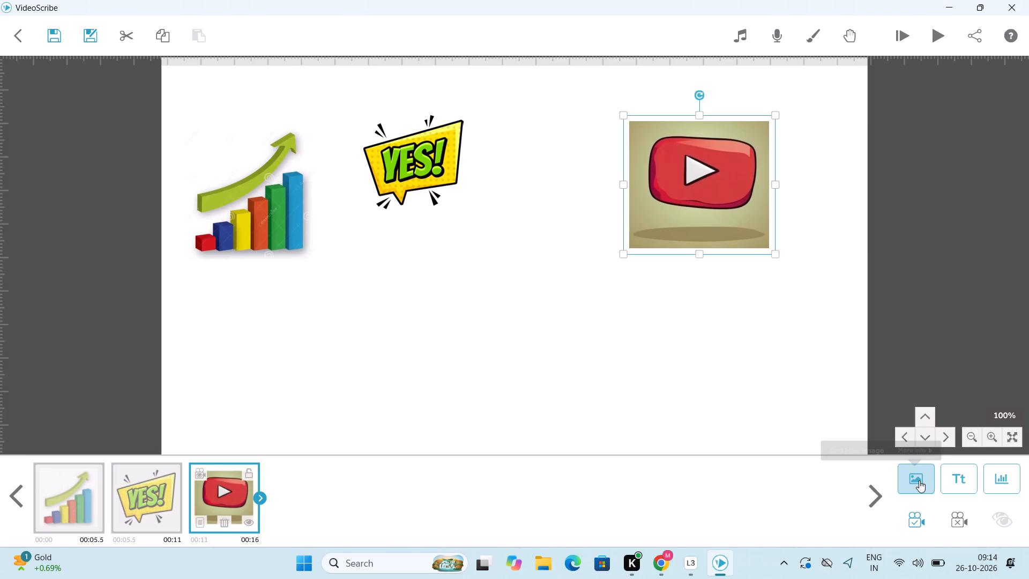
pyautogui.click(501, 308)
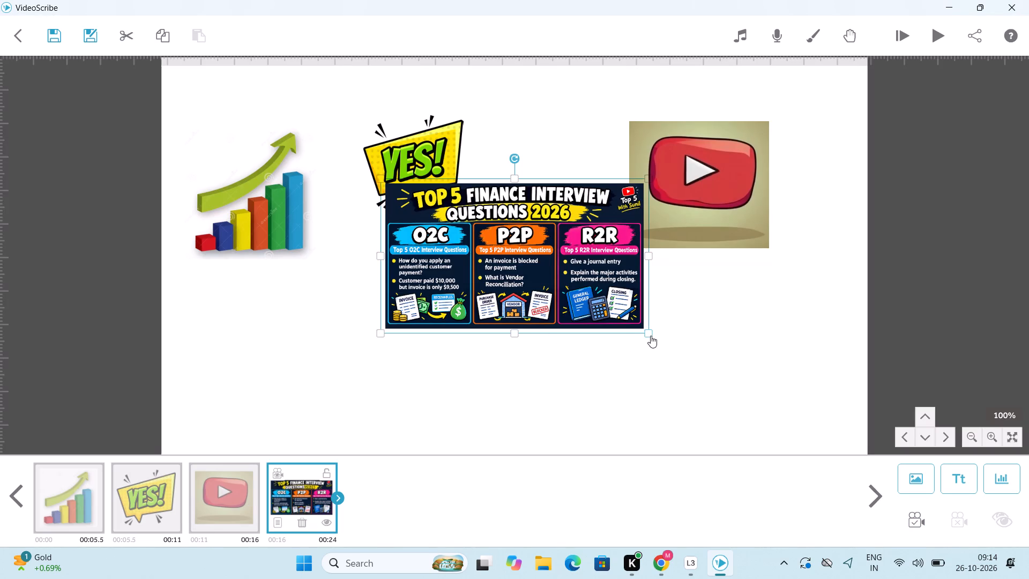
pyautogui.moveTo(651, 336); pyautogui.dragTo(608, 308)
pyautogui.moveTo(560, 288); pyautogui.dragTo(750, 400)
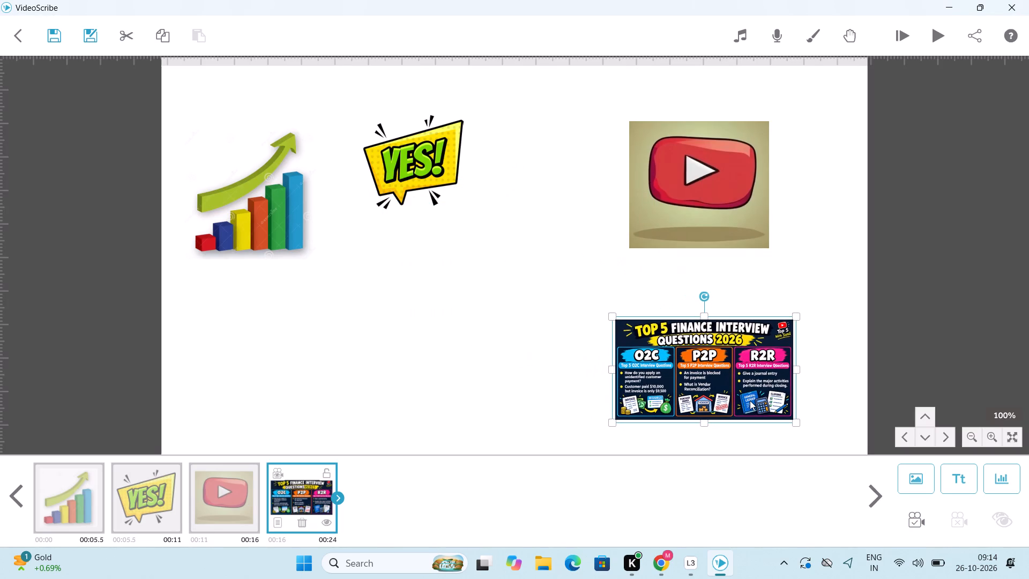
pyautogui.click(928, 520)
# Add the recently used image of the man holding a laptop, shrink it and place it in the canvas's lower middle area.
pyautogui.click(918, 476)
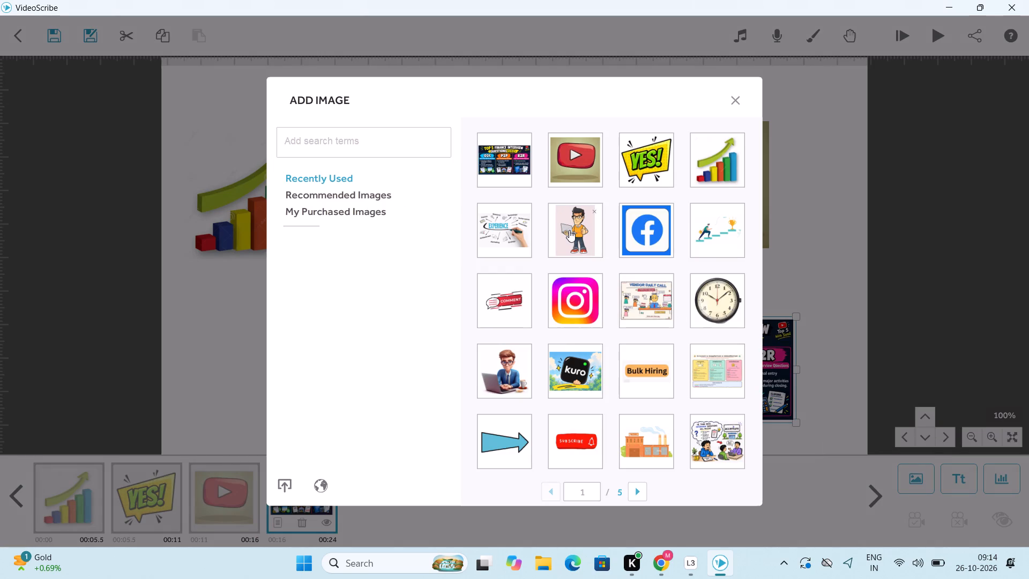
pyautogui.click(569, 230)
pyautogui.moveTo(552, 362); pyautogui.dragTo(515, 403)
pyautogui.moveTo(374, 427); pyautogui.dragTo(456, 384)
pyautogui.moveTo(463, 342); pyautogui.dragTo(472, 396)
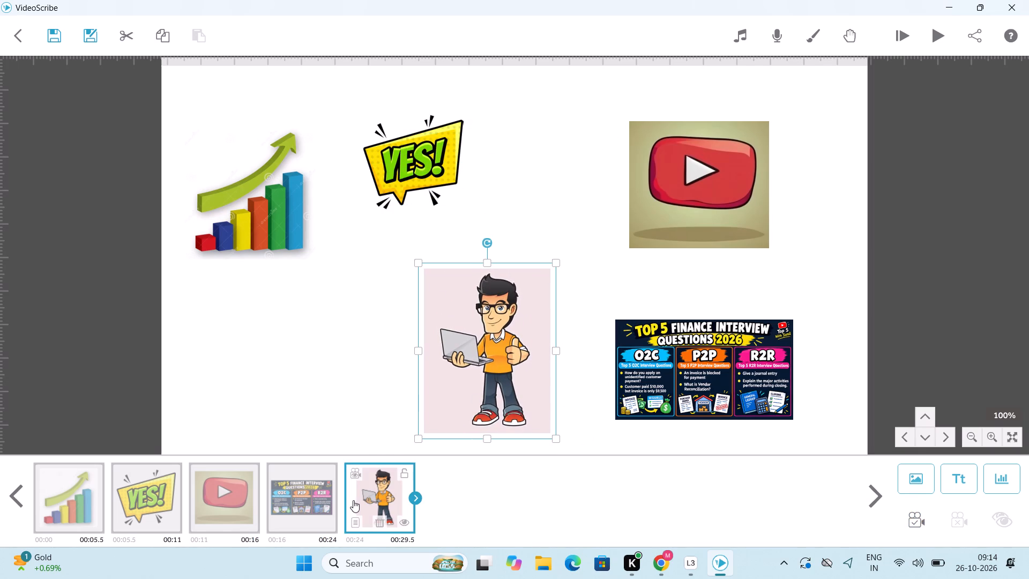
# Set the laptop man image's drawing options to the Outline style with a red outline colour.
pyautogui.rightClick(353, 501)
pyautogui.click(399, 405)
pyautogui.click(547, 289)
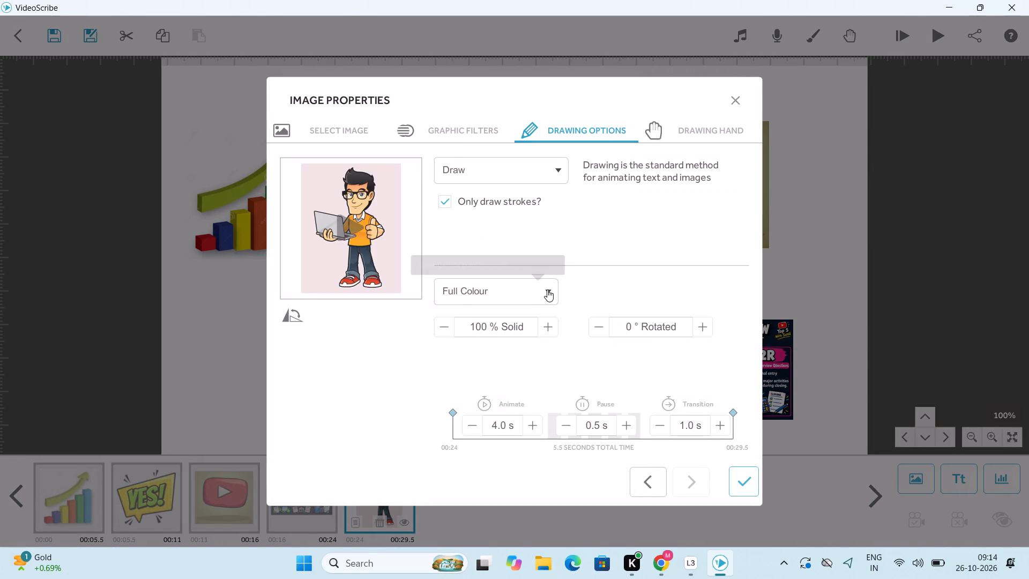
pyautogui.click(461, 345)
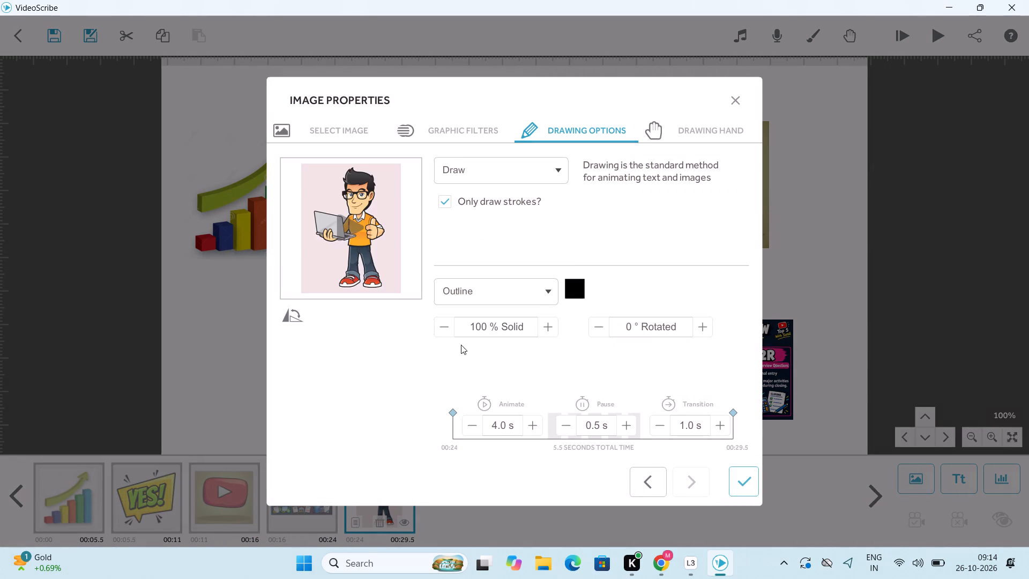
pyautogui.click(566, 291)
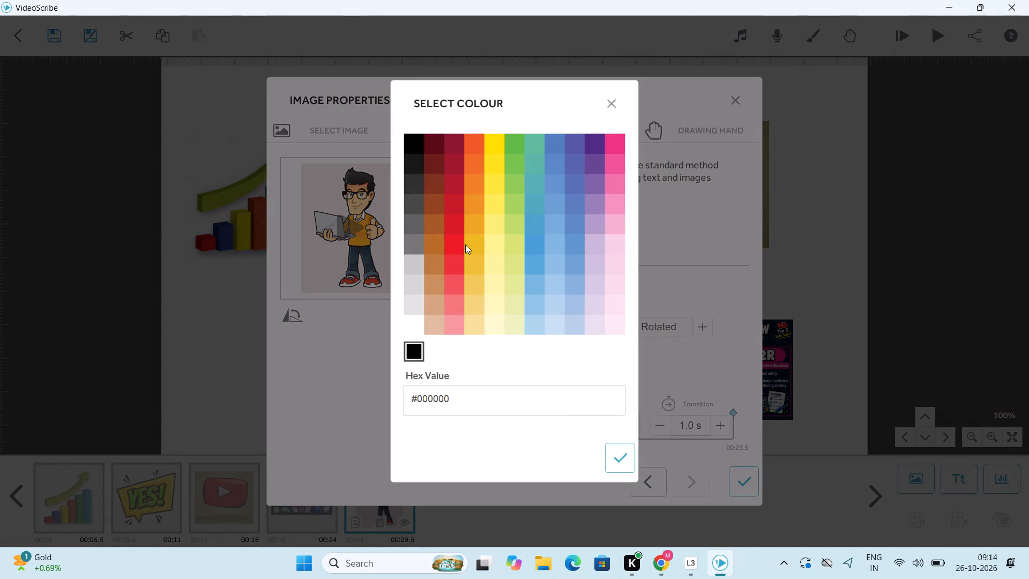
pyautogui.click(457, 250)
pyautogui.click(615, 458)
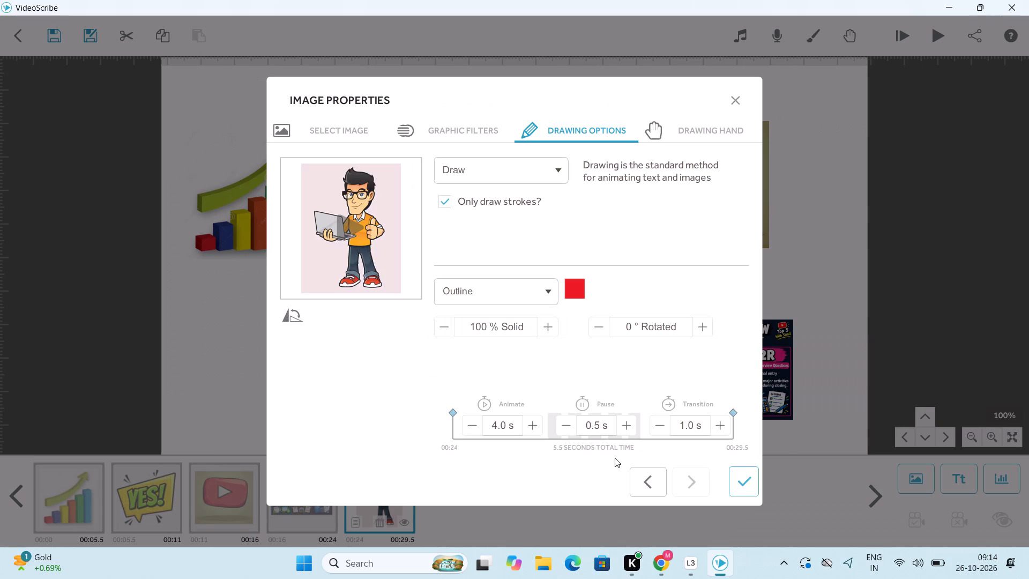
# Set the laptop man image's animate time to 2.5 s and pause to 0.0 s, and apply its image properties.
pyautogui.tripleClick(470, 429)
pyautogui.moveTo(571, 429); pyautogui.dragTo(672, 424)
pyautogui.click(672, 424)
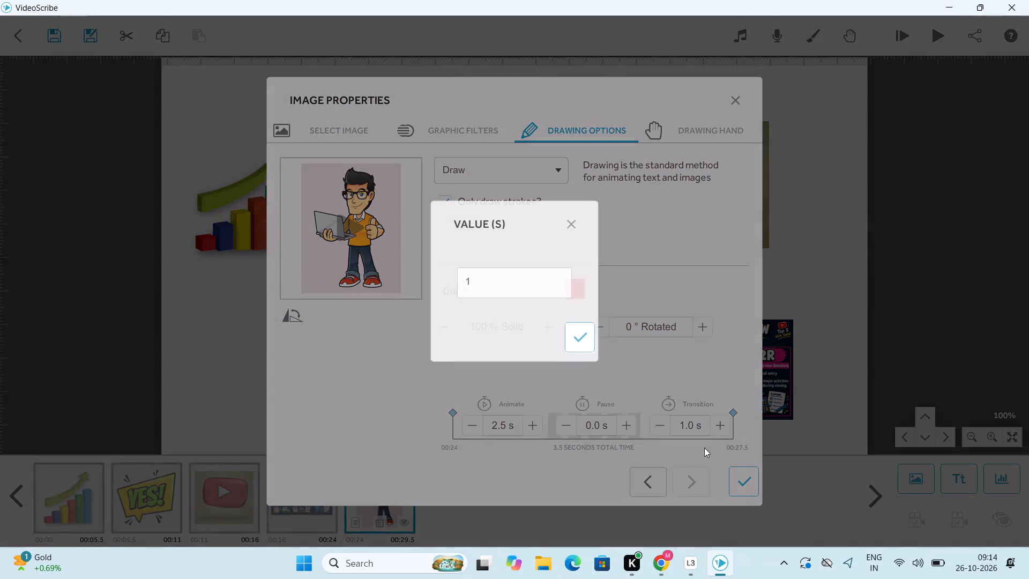
pyautogui.moveTo(742, 479); pyautogui.dragTo(583, 342)
pyautogui.moveTo(583, 342); pyautogui.dragTo(676, 444)
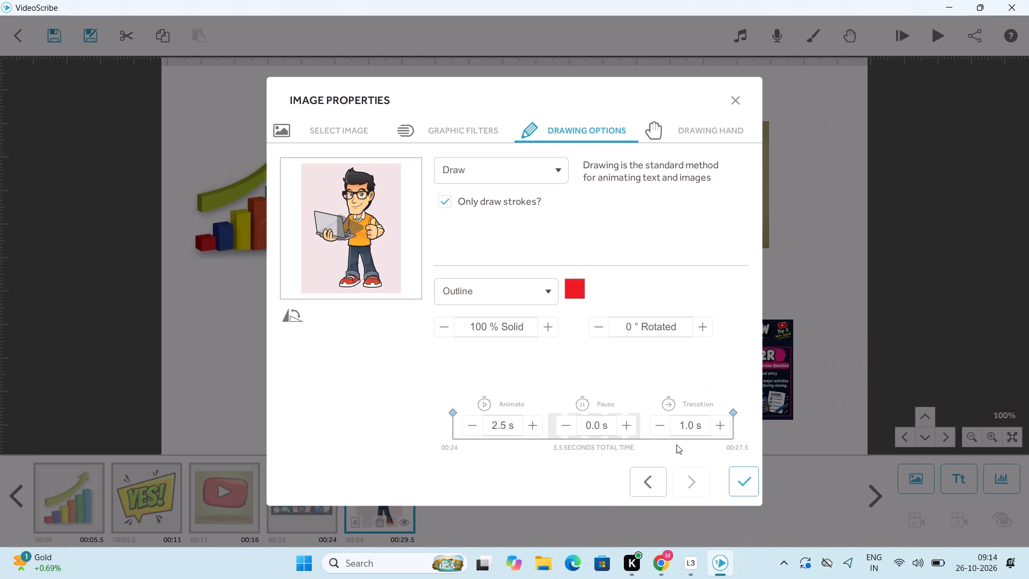
pyautogui.moveTo(676, 444); pyautogui.dragTo(663, 432)
pyautogui.moveTo(663, 432); pyautogui.dragTo(737, 474)
pyautogui.click(737, 474)
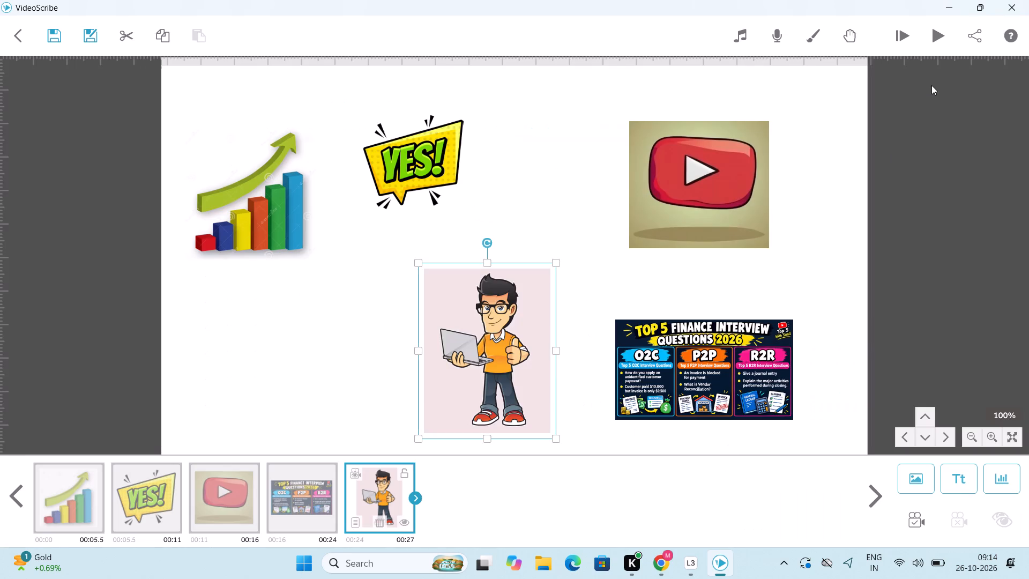
# Preview the animation from the laptop man image, and stop the playback.
pyautogui.click(941, 34)
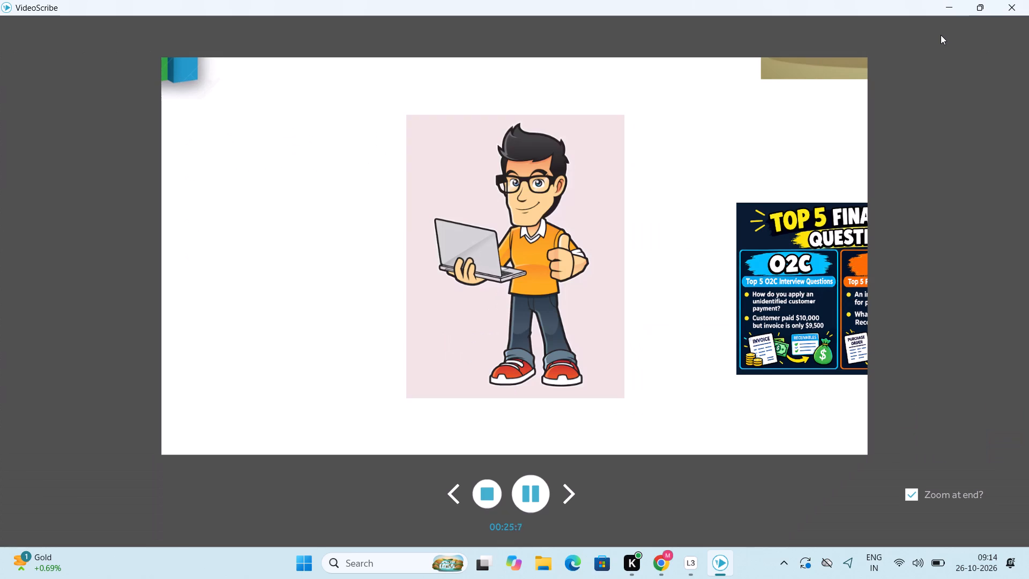
pyautogui.click(536, 496)
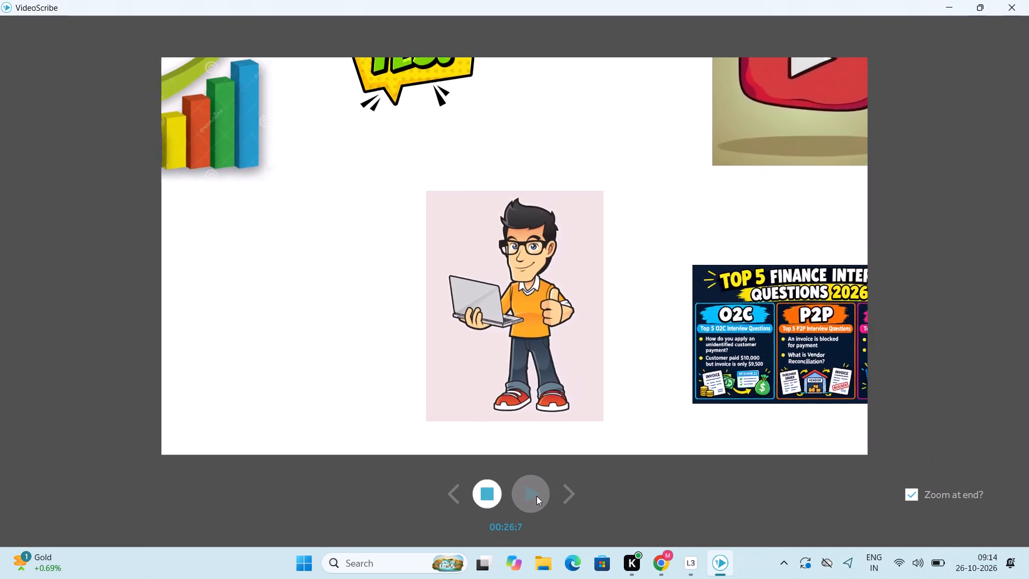
pyautogui.click(484, 499)
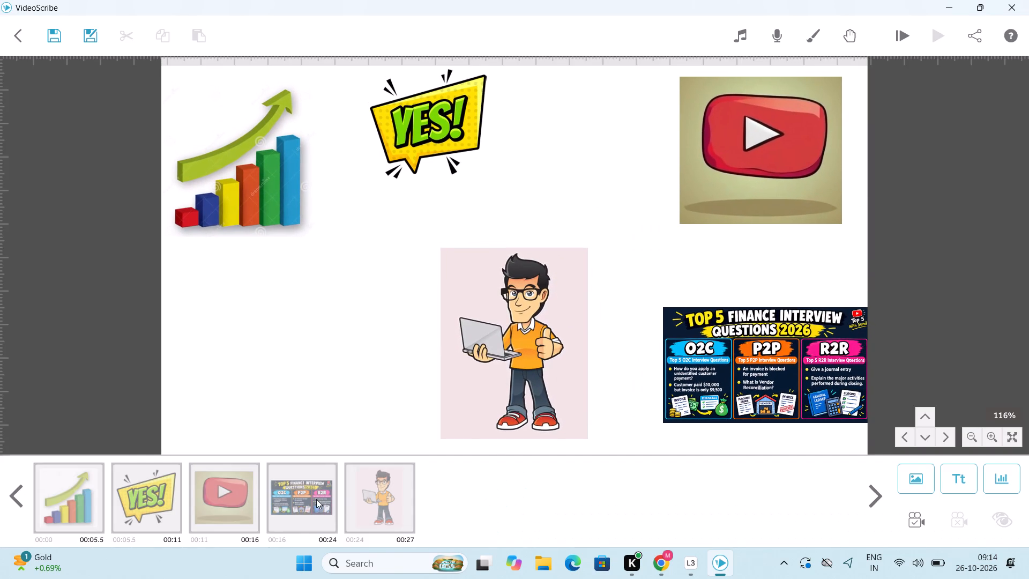
# Add the kuro image as the last timeline element, shrink it, place it below the bar chart and set its camera to the current position.
pyautogui.doubleClick(316, 499)
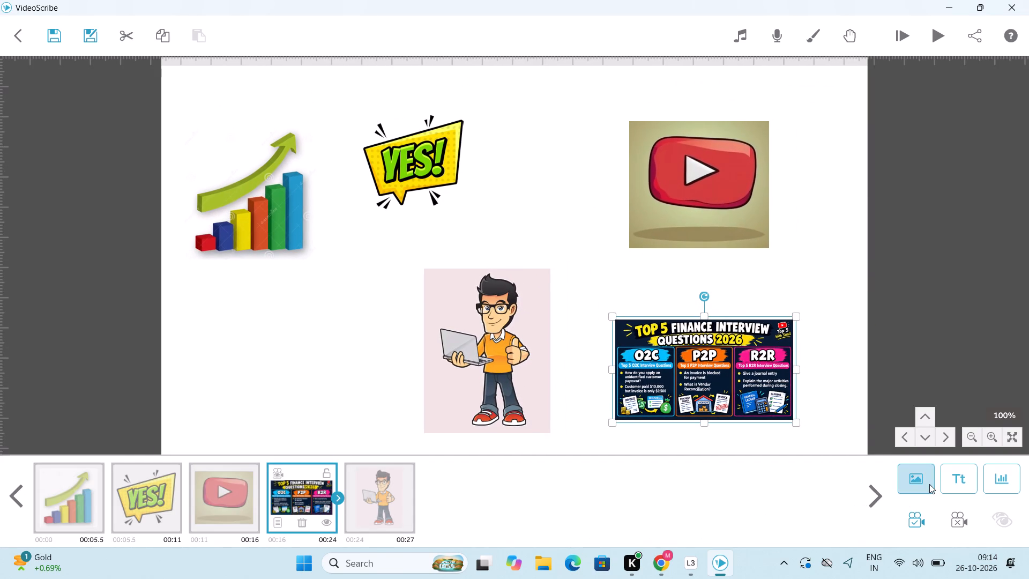
pyautogui.click(929, 484)
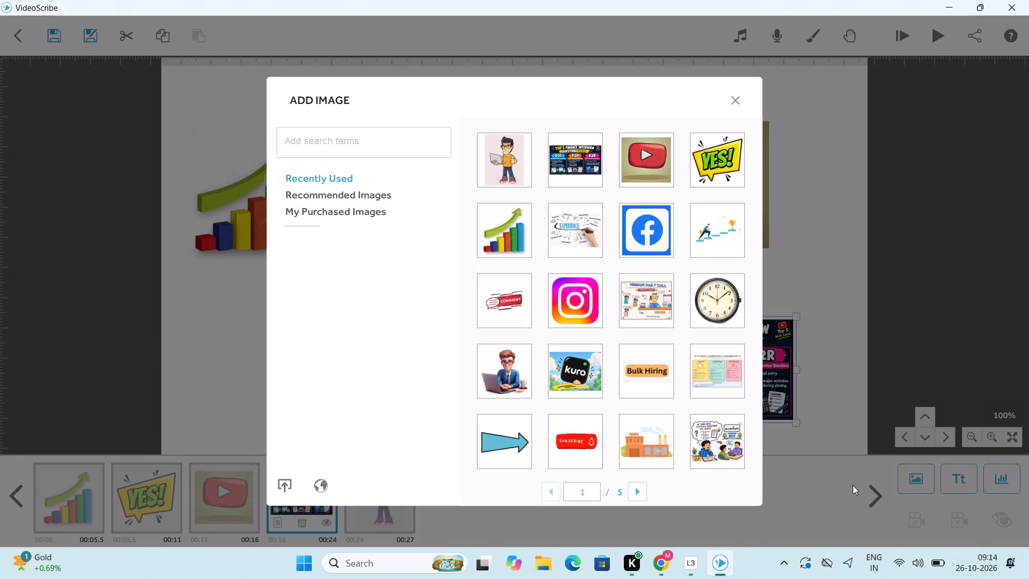
pyautogui.click(574, 371)
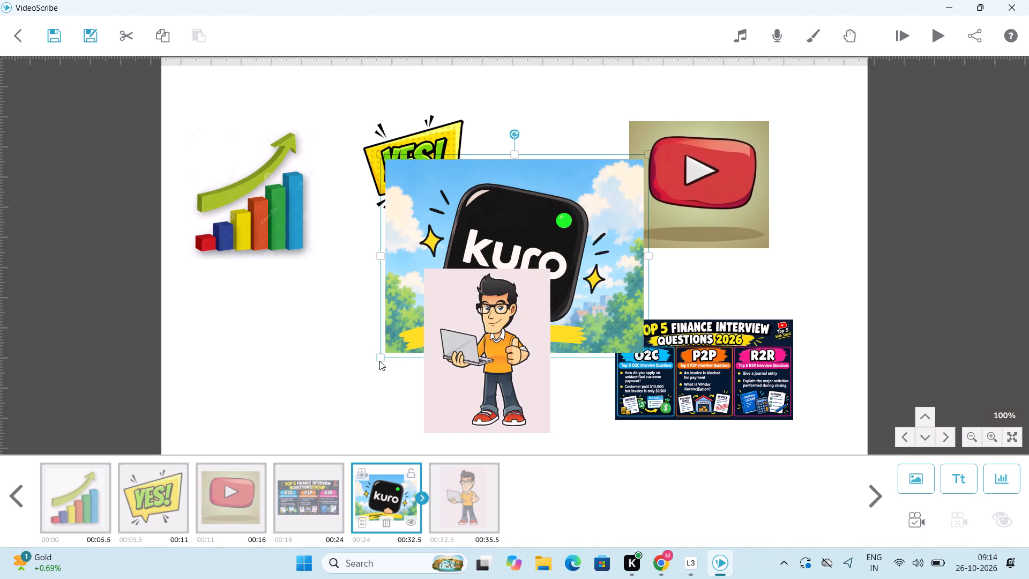
pyautogui.moveTo(377, 509); pyautogui.dragTo(501, 516)
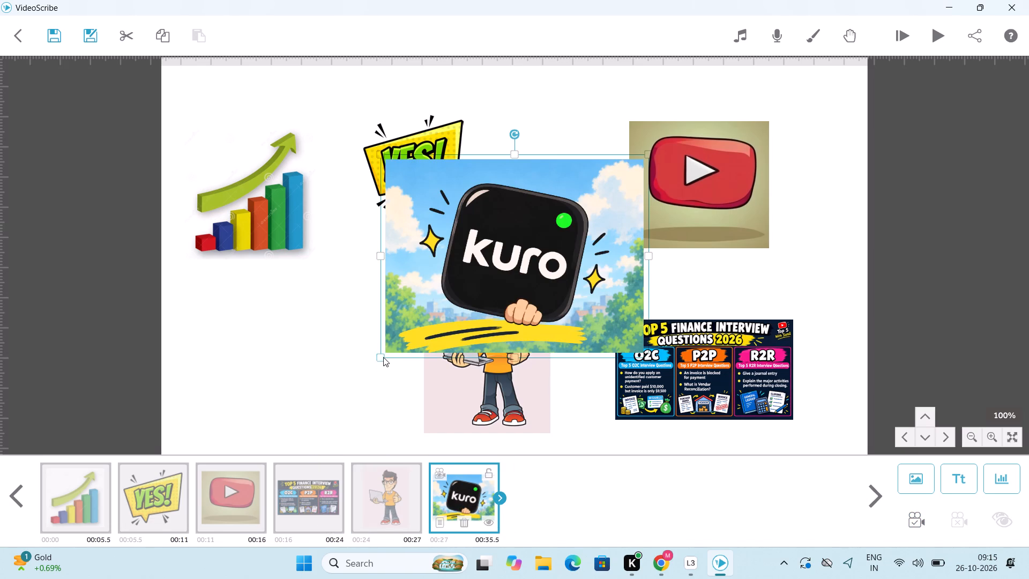
pyautogui.moveTo(383, 357); pyautogui.dragTo(506, 303)
pyautogui.moveTo(536, 263); pyautogui.dragTo(300, 360)
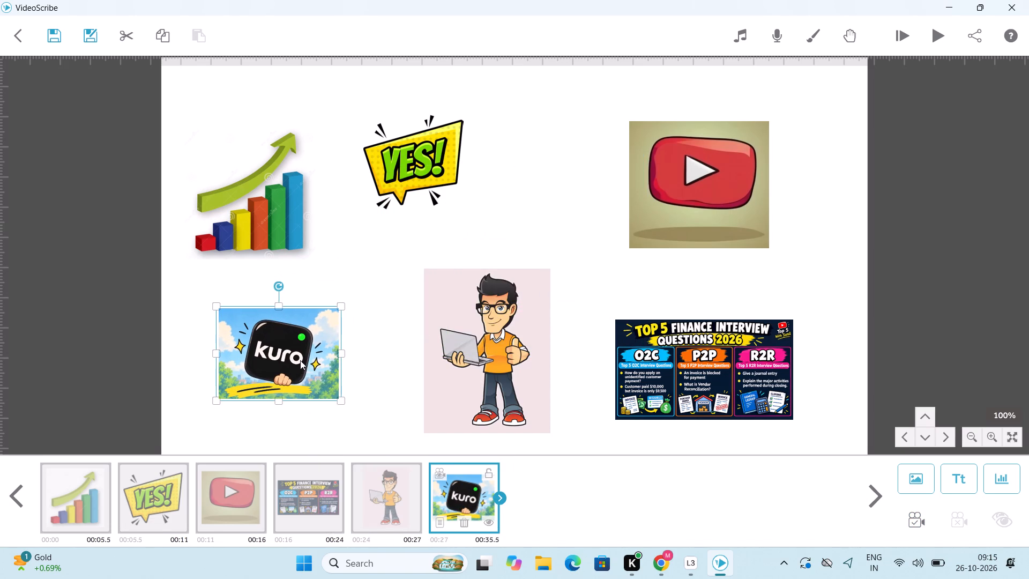
pyautogui.click(905, 521)
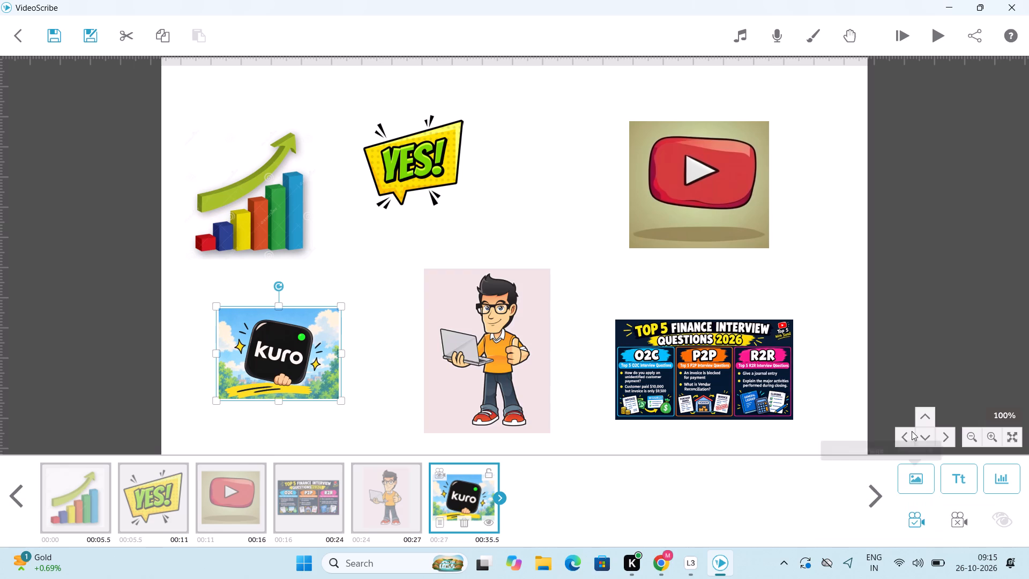
# In a blank canvas area, add the man climbing steps to a trophy image, place it upper left and set its camera position.
pyautogui.doubleClick(916, 411)
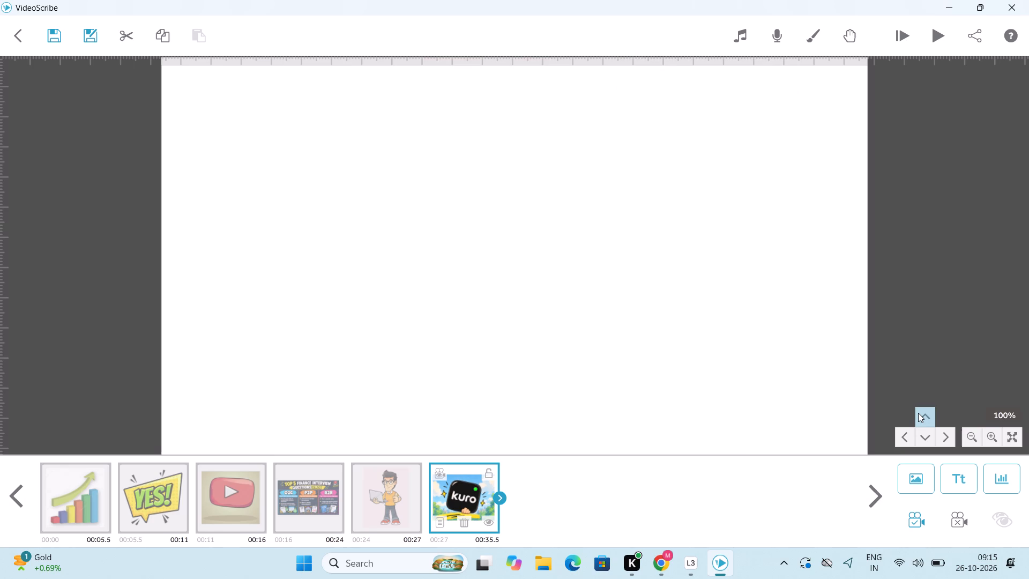
pyautogui.click(921, 479)
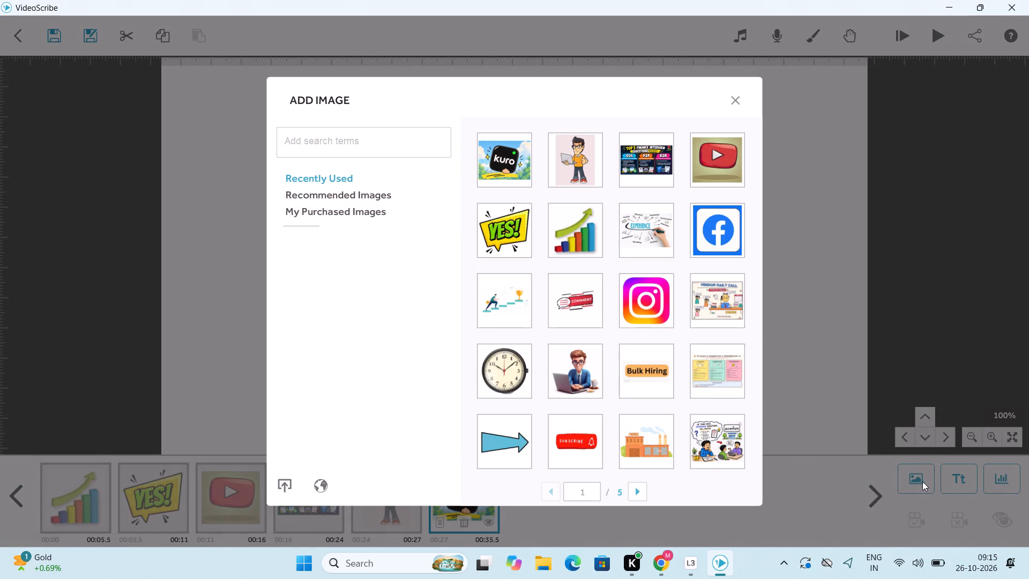
pyautogui.click(496, 322)
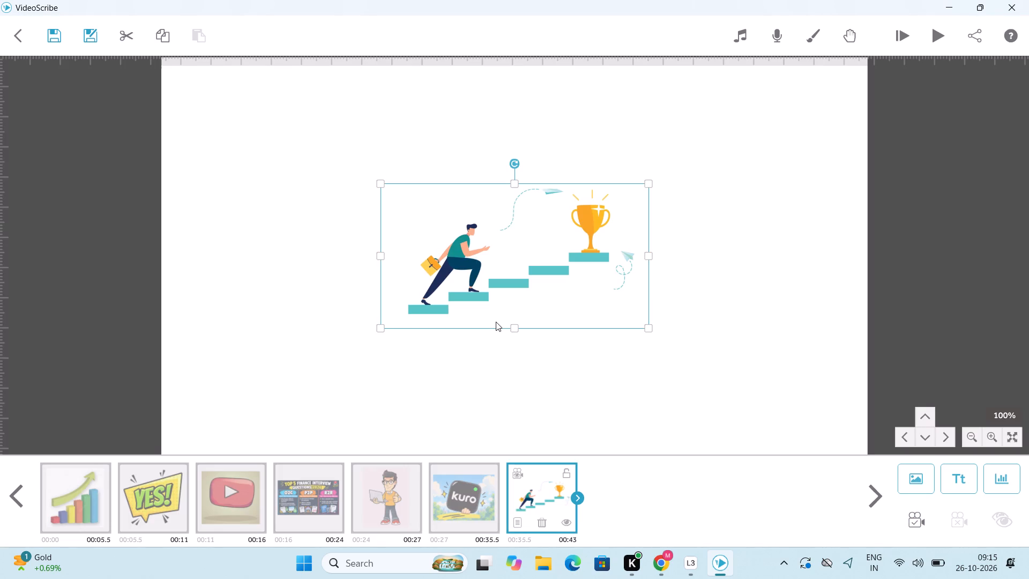
pyautogui.click(647, 329)
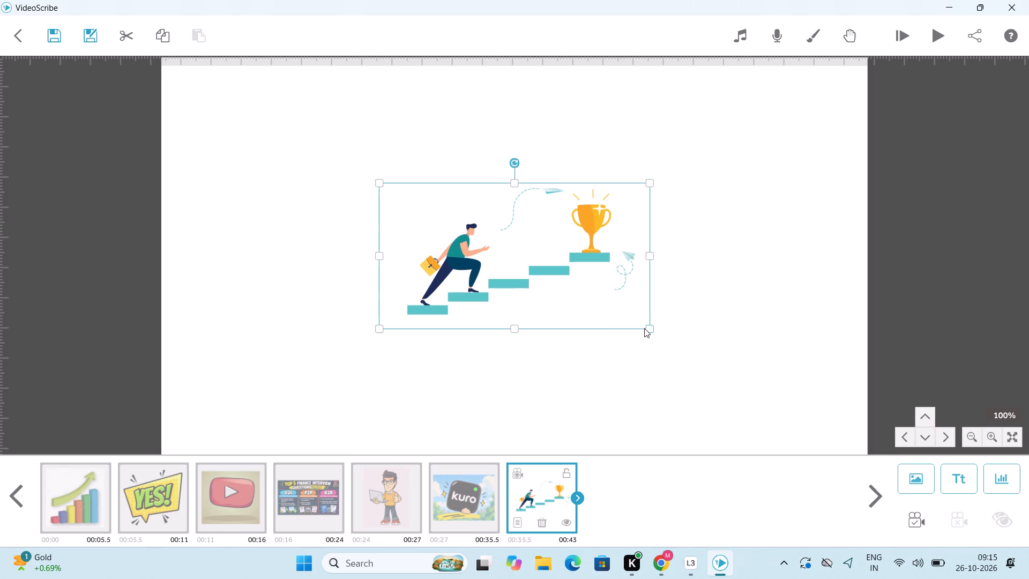
pyautogui.moveTo(597, 302); pyautogui.dragTo(405, 222)
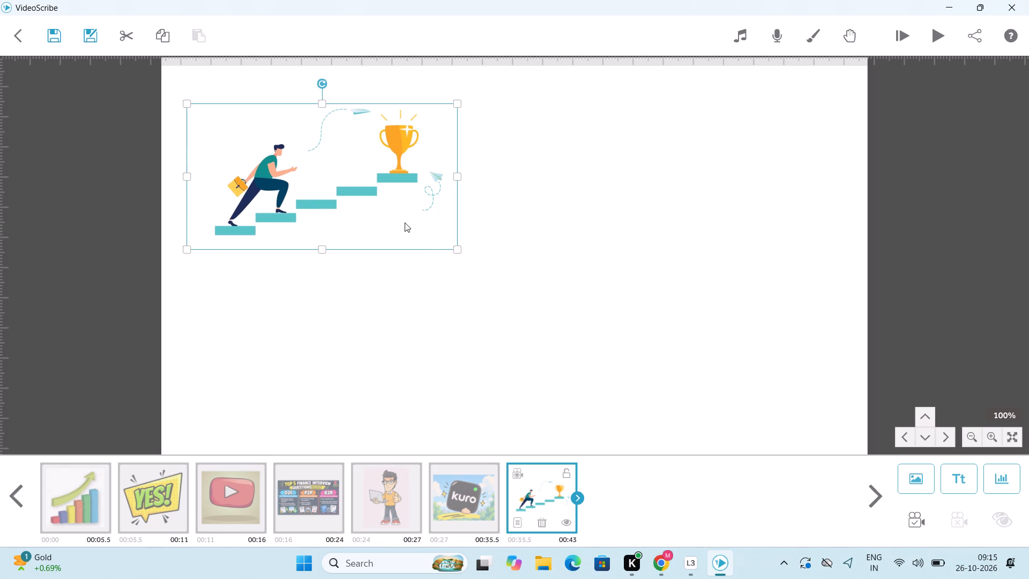
pyautogui.click(908, 525)
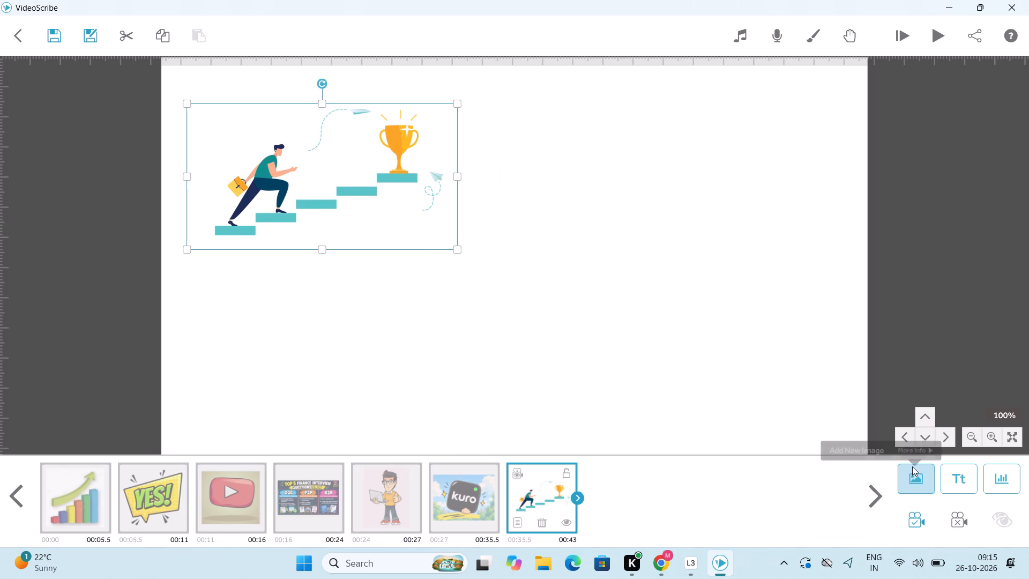
# Add the Bulk Hiring image, place it diagonally below and right of the trophy image and set its camera to the current position.
pyautogui.click(912, 480)
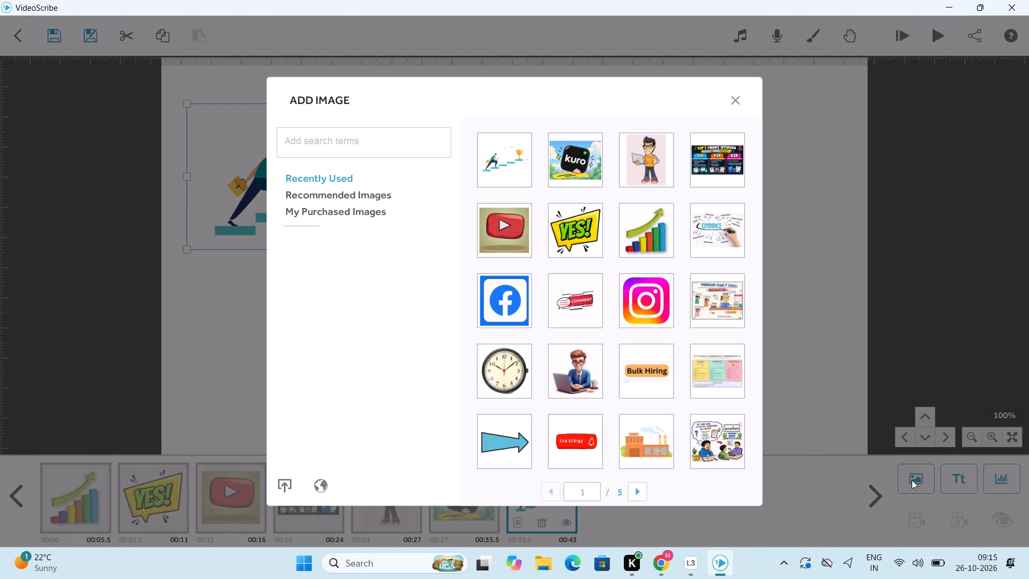
pyautogui.click(635, 366)
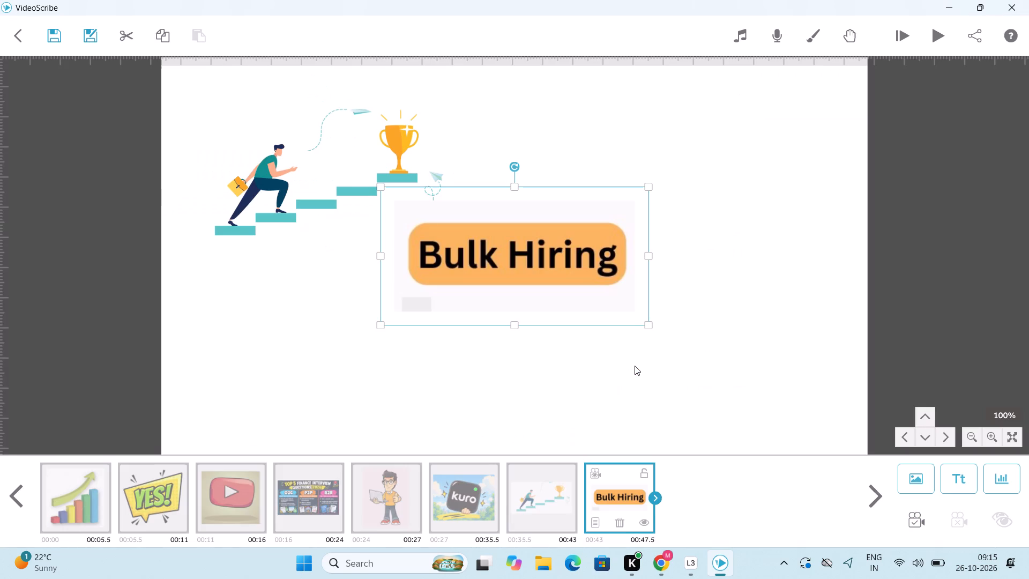
pyautogui.moveTo(621, 309); pyautogui.dragTo(765, 393)
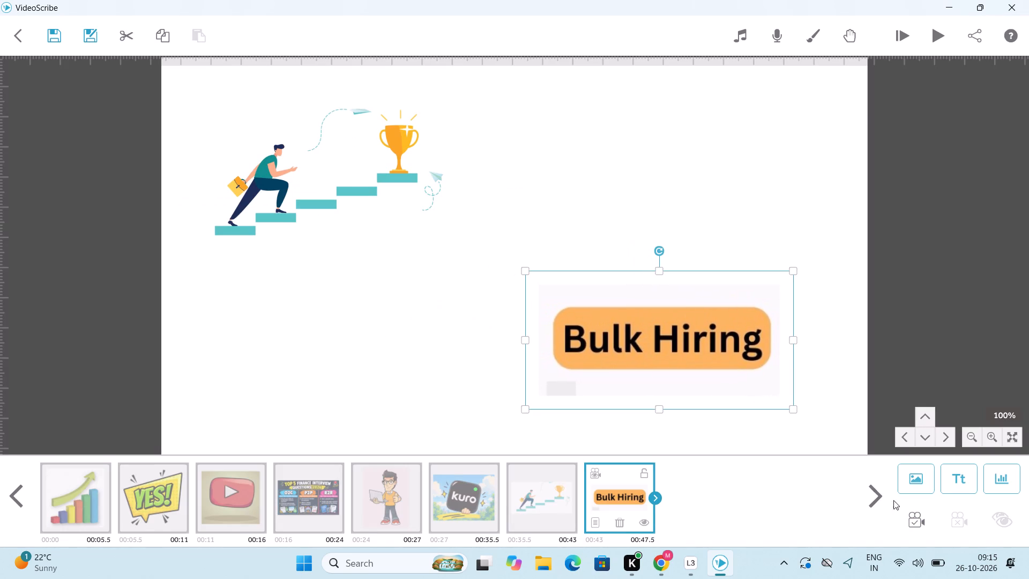
pyautogui.click(908, 519)
# In the blank canvas area below Bulk Hiring, add the Vendor Daily Call image, place it in the left half and set its camera position.
pyautogui.tripleClick(921, 422)
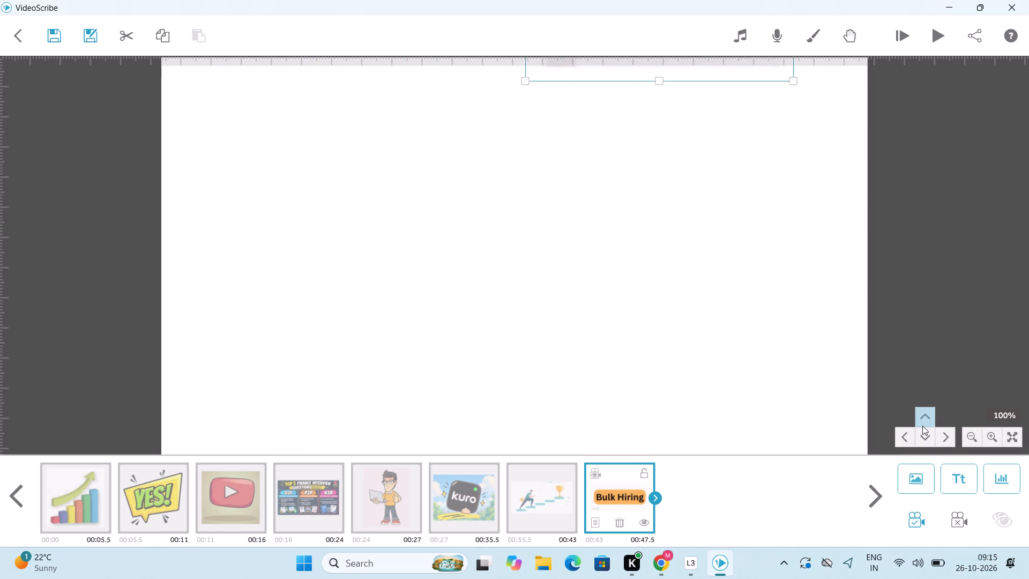
pyautogui.click(926, 487)
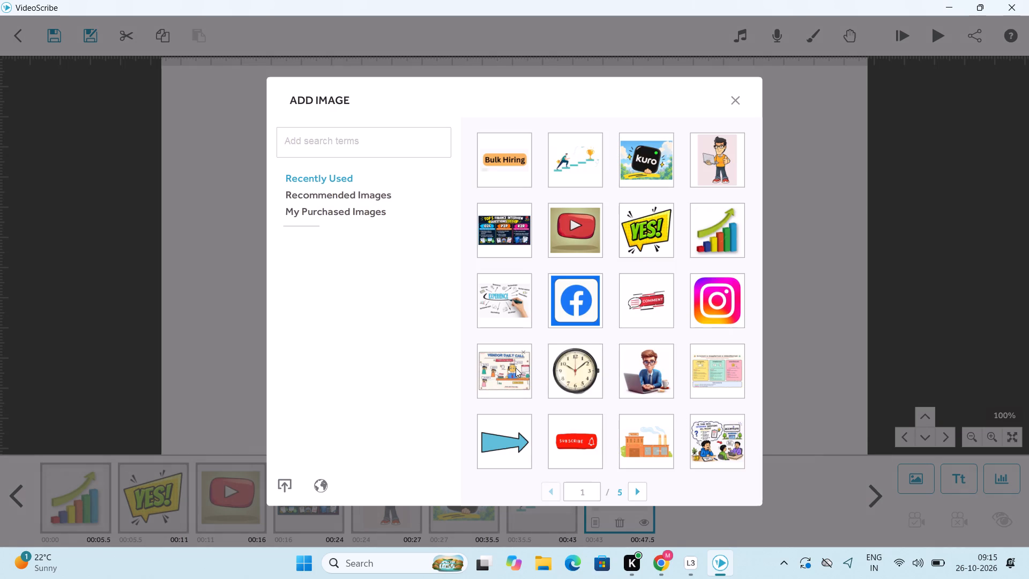
pyautogui.click(512, 367)
pyautogui.moveTo(533, 299); pyautogui.dragTo(379, 314)
pyautogui.click(921, 529)
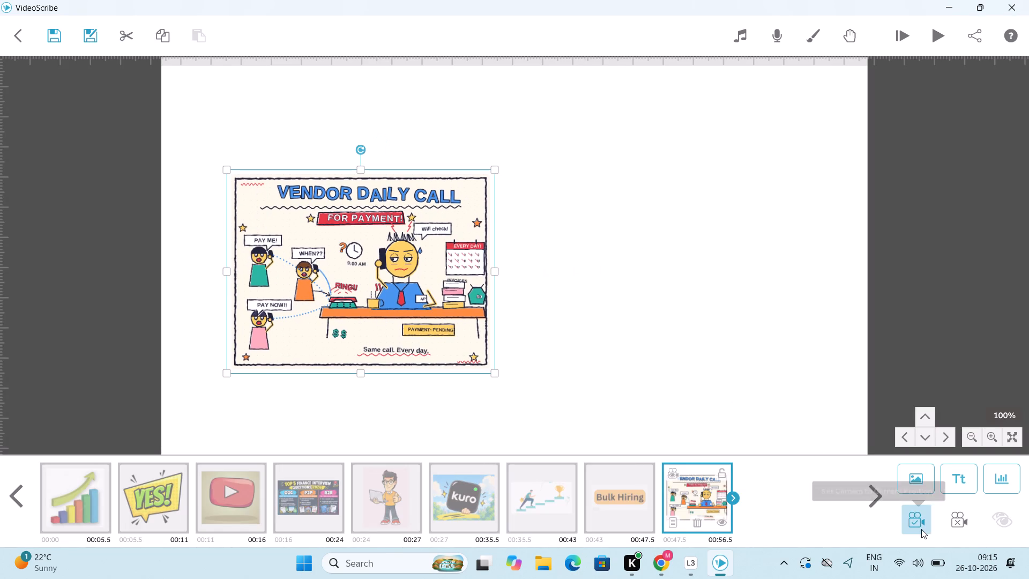
# Add the accenture interview questions image, place it to the right of the Vendor Daily Call image and set its camera to the current position.
pyautogui.click(910, 481)
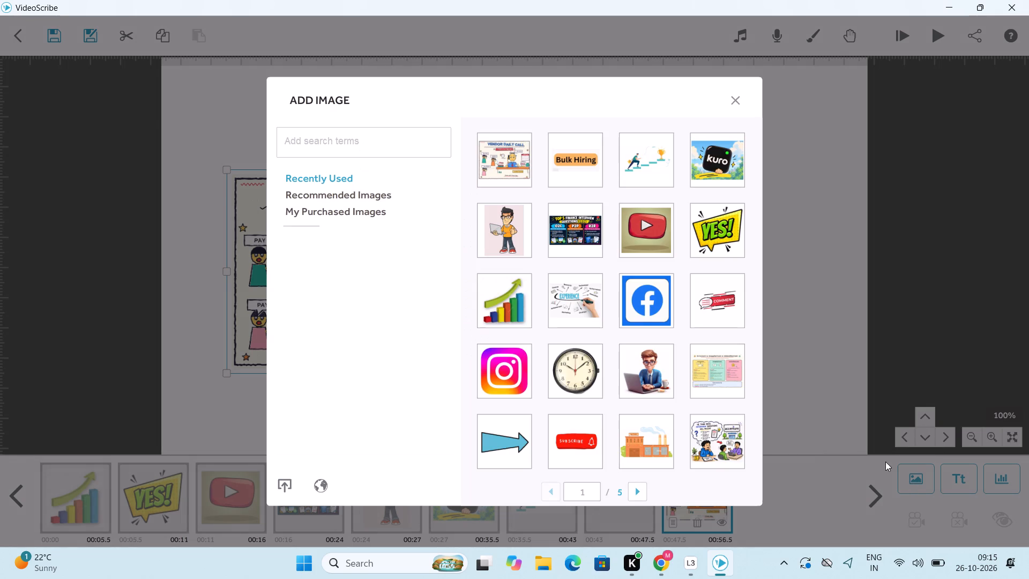
pyautogui.click(702, 433)
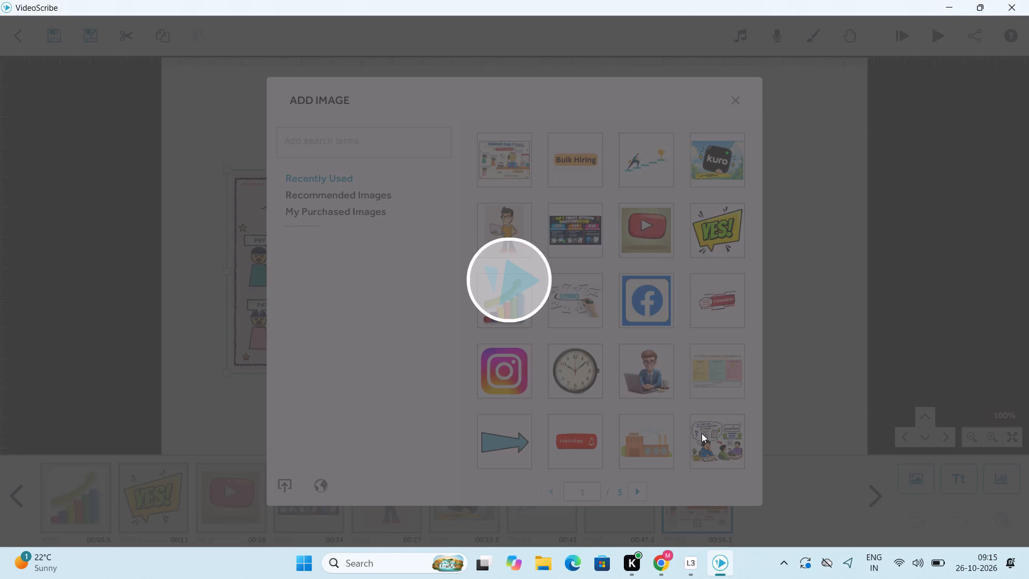
pyautogui.moveTo(533, 313); pyautogui.dragTo(606, 335)
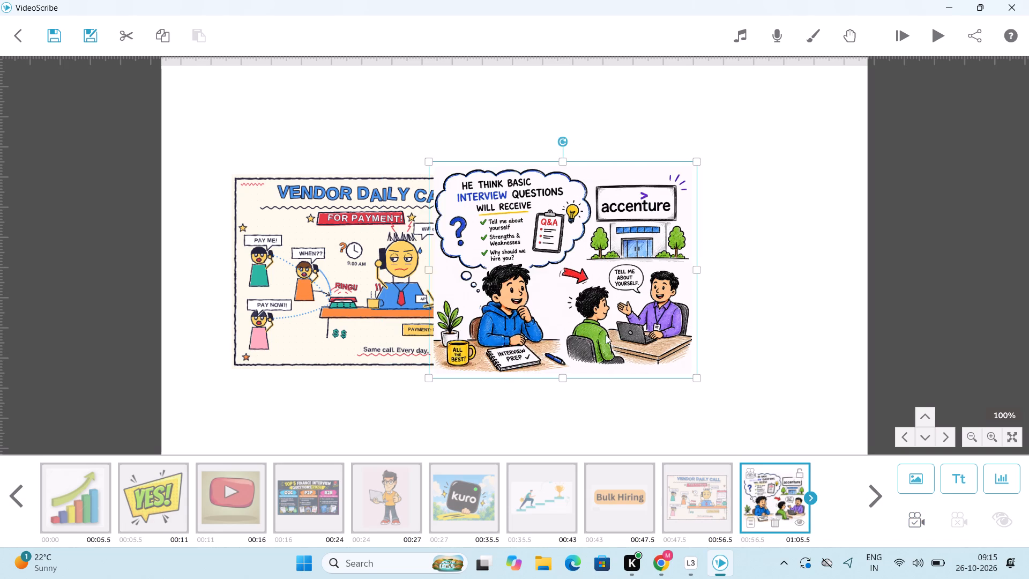
pyautogui.moveTo(606, 335); pyautogui.dragTo(709, 344)
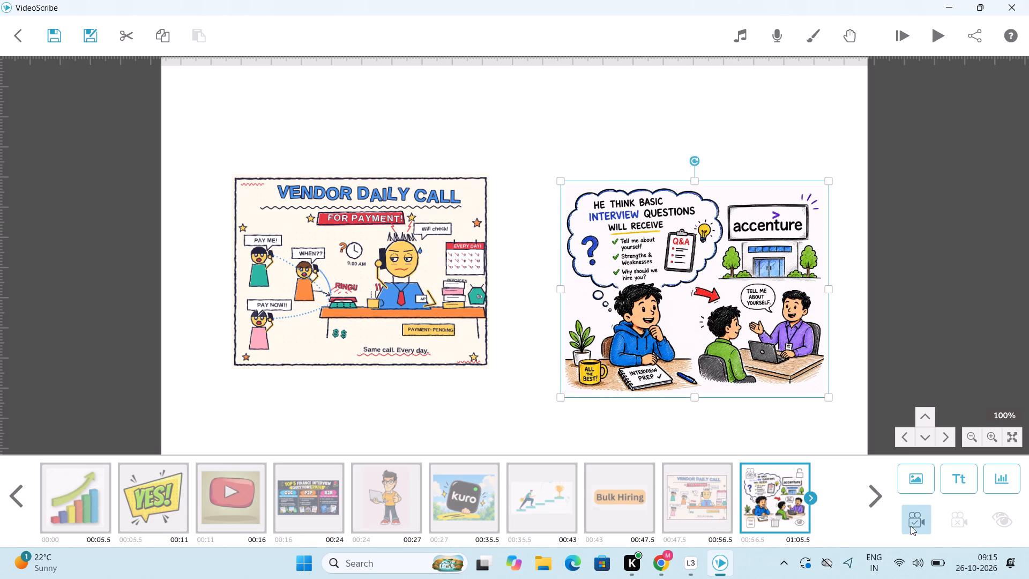
pyautogui.click(914, 525)
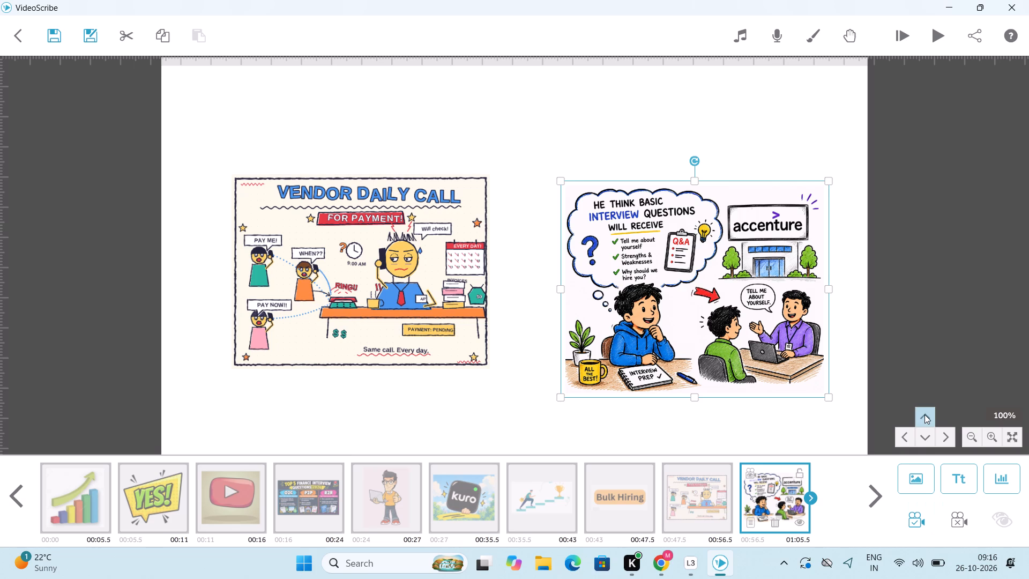
# In the blank canvas area below, add the On Account vs Unapplied Cash image, place it in the left half and set its camera position.
pyautogui.tripleClick(924, 414)
pyautogui.click(924, 414)
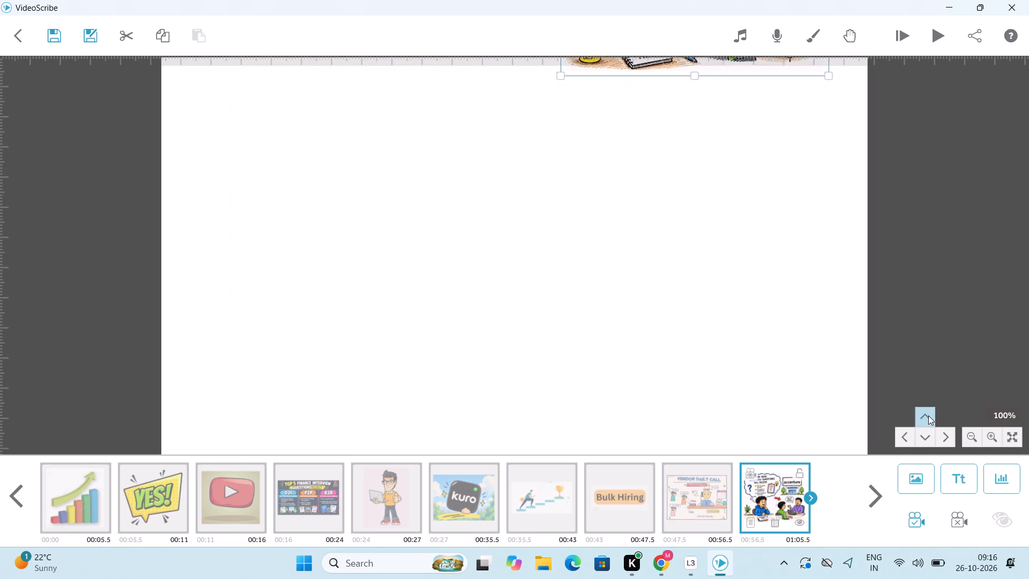
pyautogui.doubleClick(928, 414)
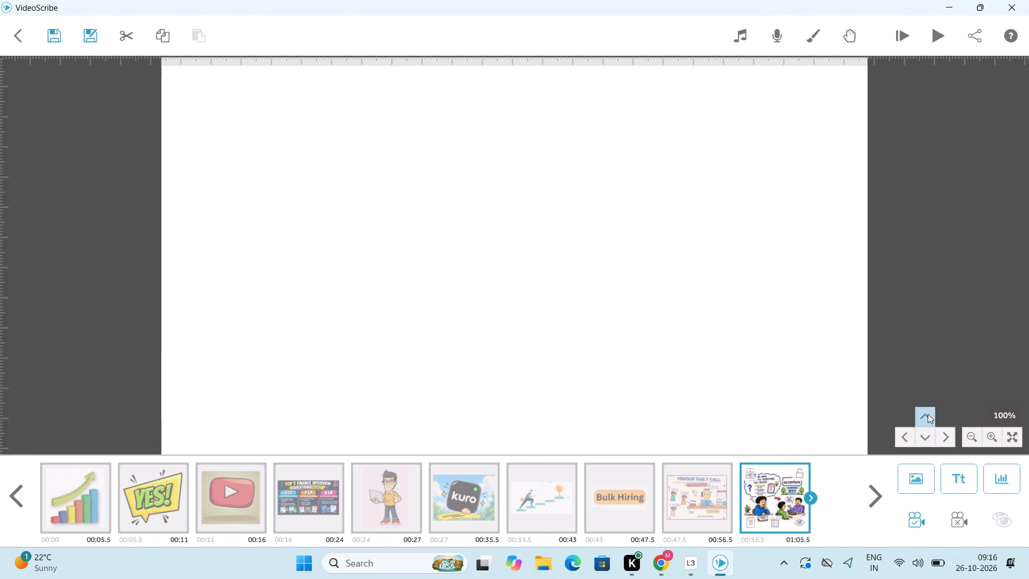
pyautogui.click(916, 486)
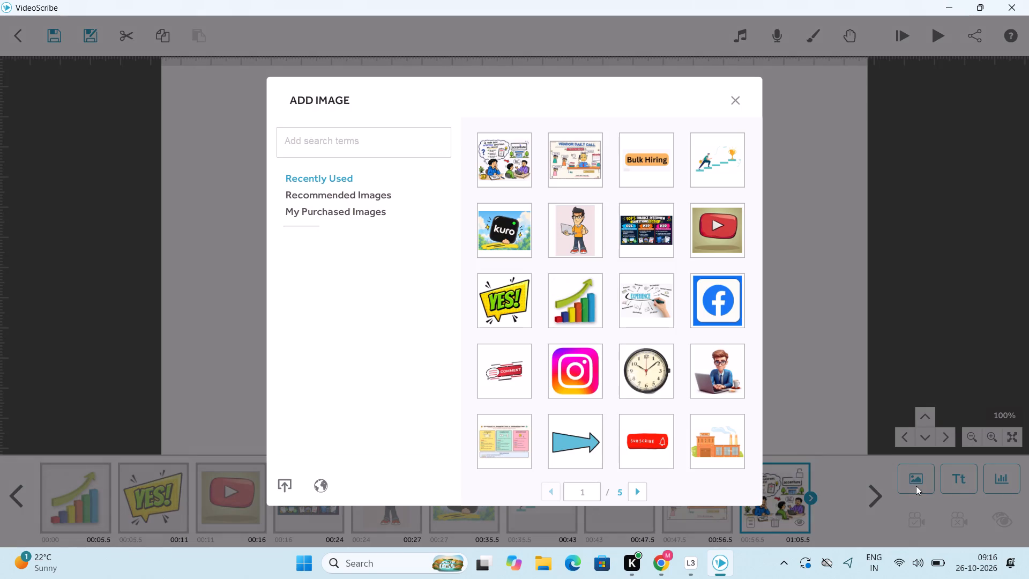
pyautogui.click(507, 439)
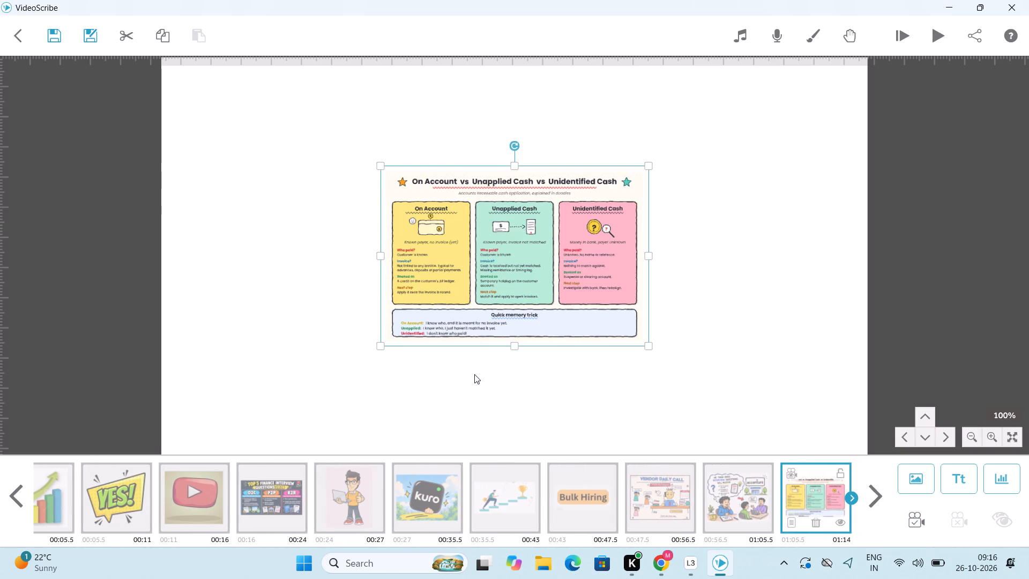
pyautogui.moveTo(476, 324); pyautogui.dragTo(343, 357)
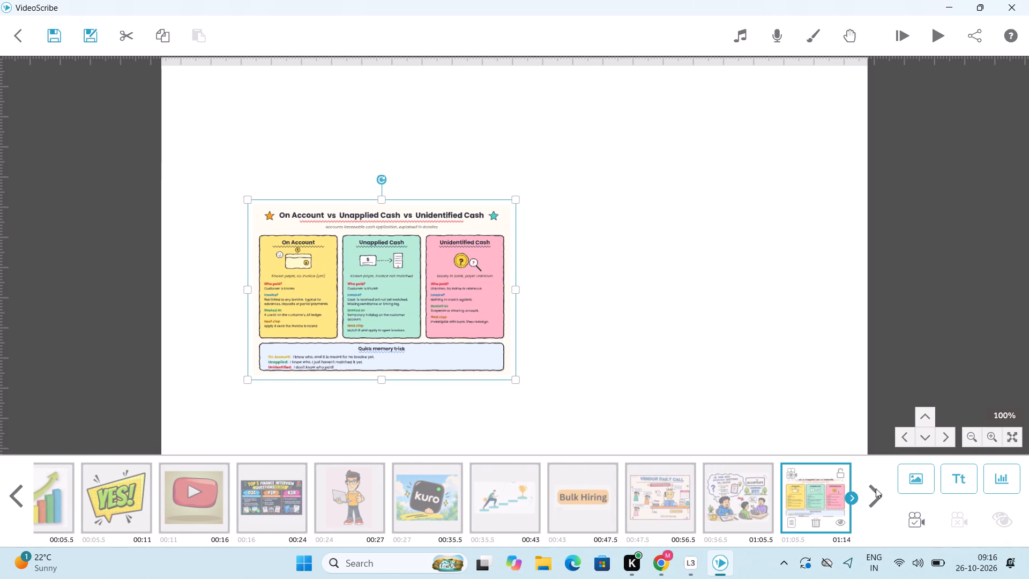
pyautogui.click(913, 527)
# Add the red play button image, shrink it to about half, place it above and right of the cash comparison image and set its camera.
pyautogui.click(914, 487)
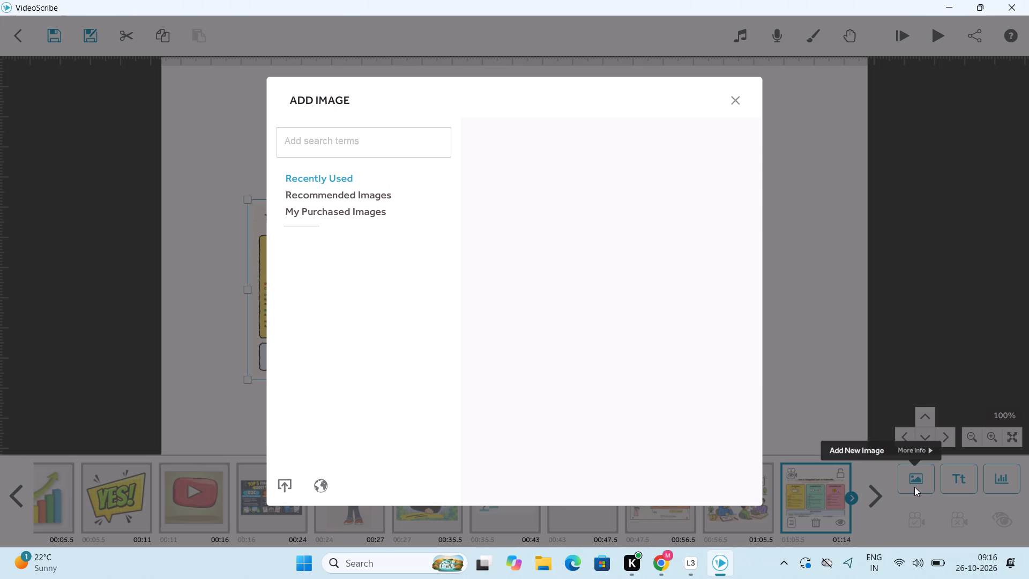
pyautogui.click(488, 314)
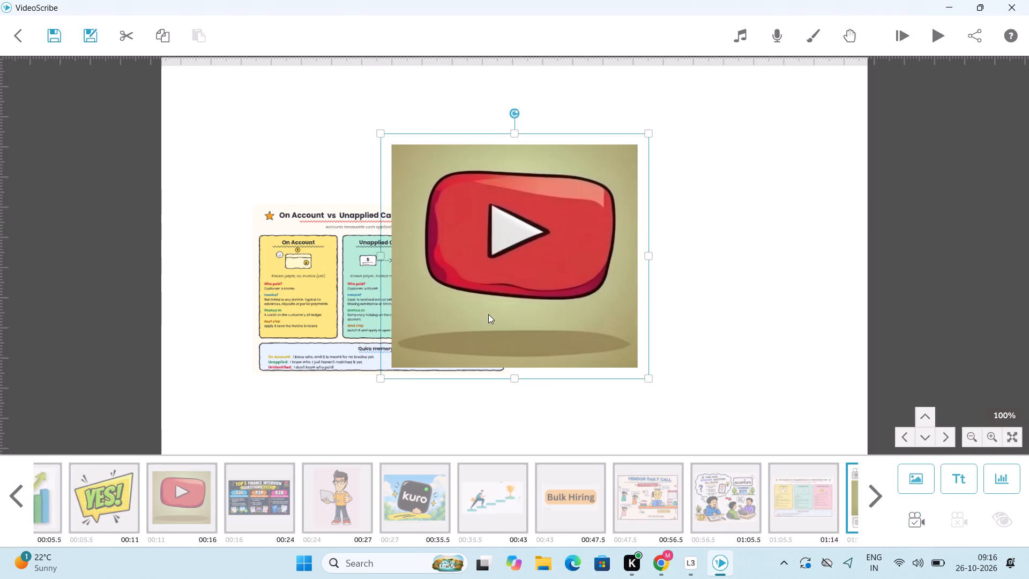
pyautogui.moveTo(648, 381); pyautogui.dragTo(568, 320)
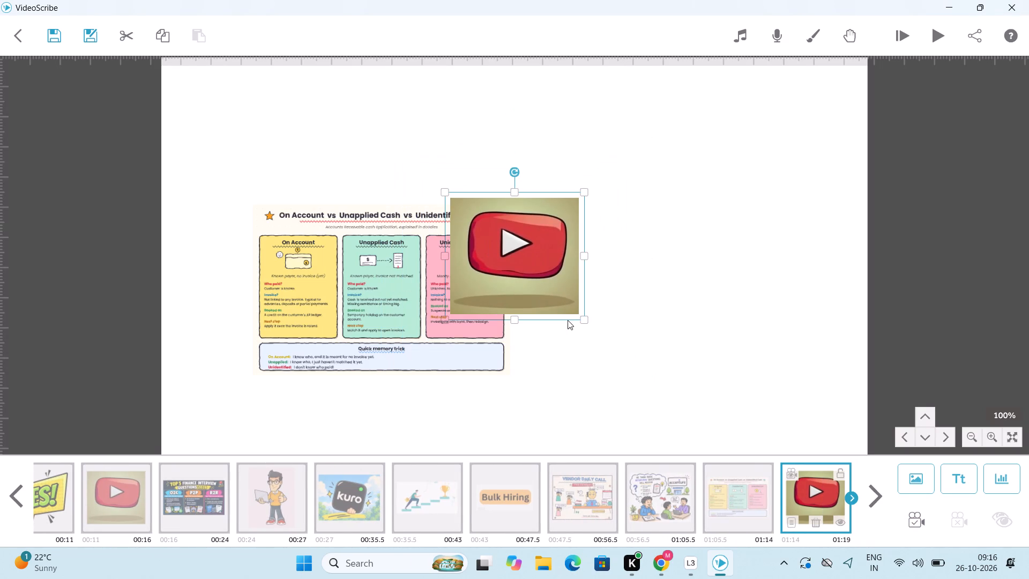
pyautogui.moveTo(527, 287); pyautogui.dragTo(699, 212)
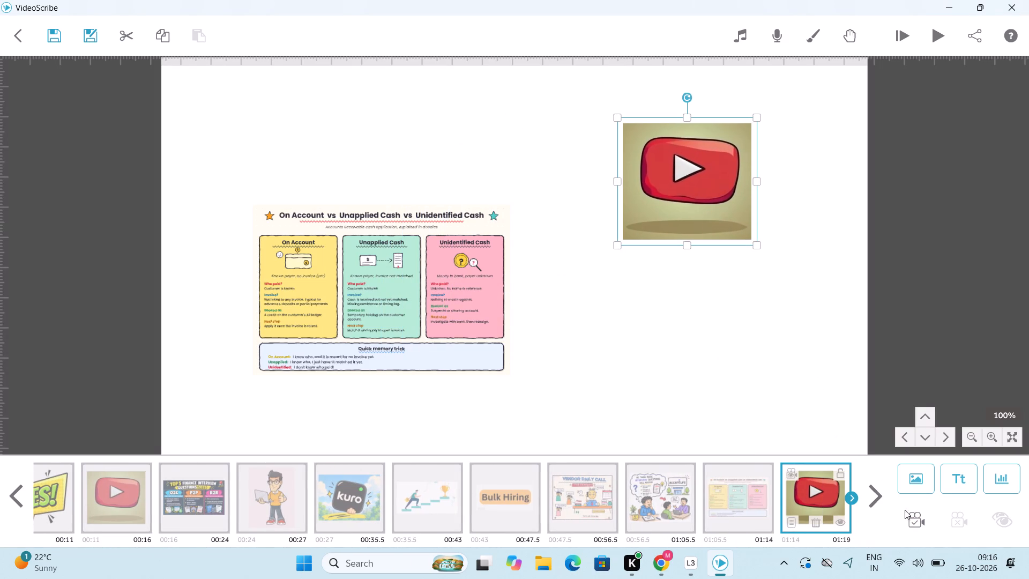
pyautogui.click(914, 521)
# Add the YES! image, shrink it to about half size and place it directly below the red play button image.
pyautogui.click(913, 491)
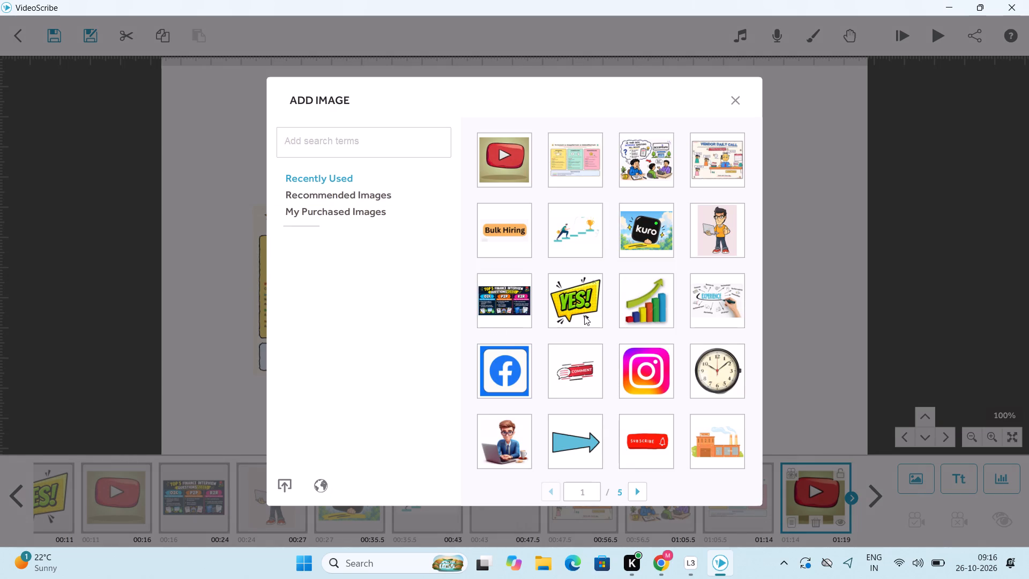
pyautogui.click(584, 316)
pyautogui.moveTo(647, 388); pyautogui.dragTo(586, 322)
pyautogui.moveTo(550, 307); pyautogui.dragTo(732, 410)
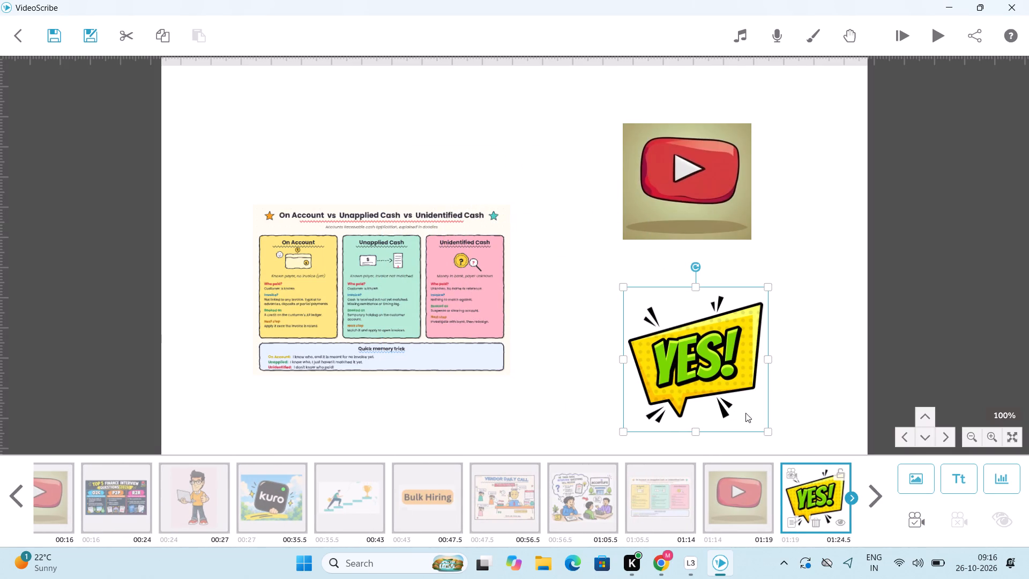
# In the blank canvas area below, add the Top 5 Finance Interview Questions image, place it upper left and set its camera position.
pyautogui.tripleClick(924, 417)
pyautogui.click(924, 417)
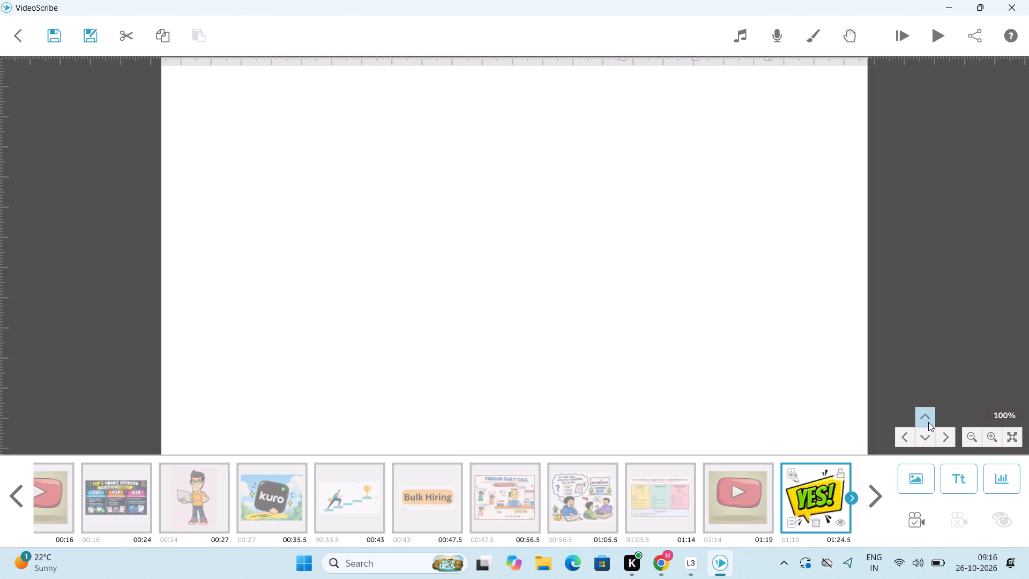
pyautogui.tripleClick(928, 421)
pyautogui.doubleClick(928, 421)
pyautogui.click(915, 489)
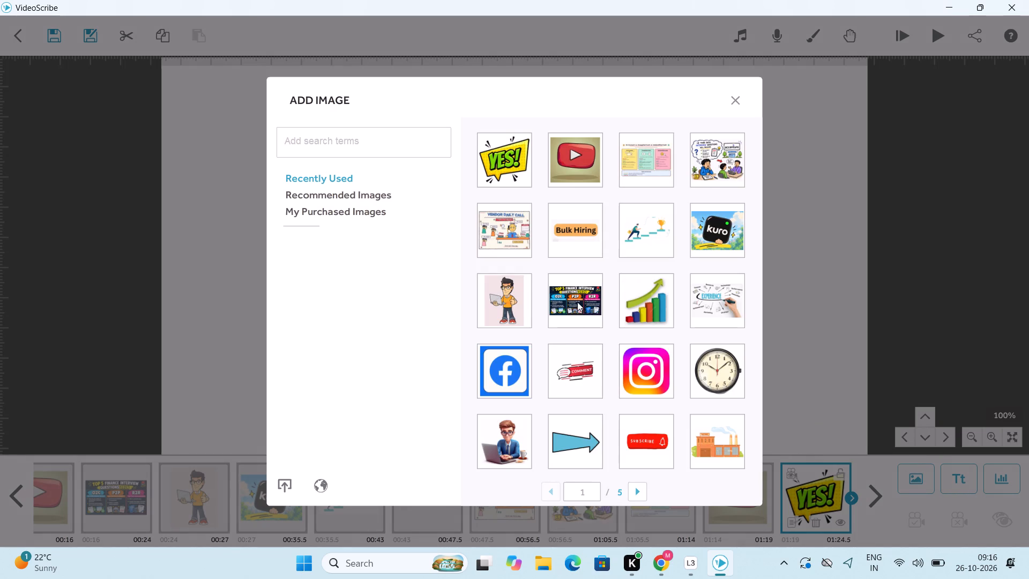
pyautogui.click(577, 299)
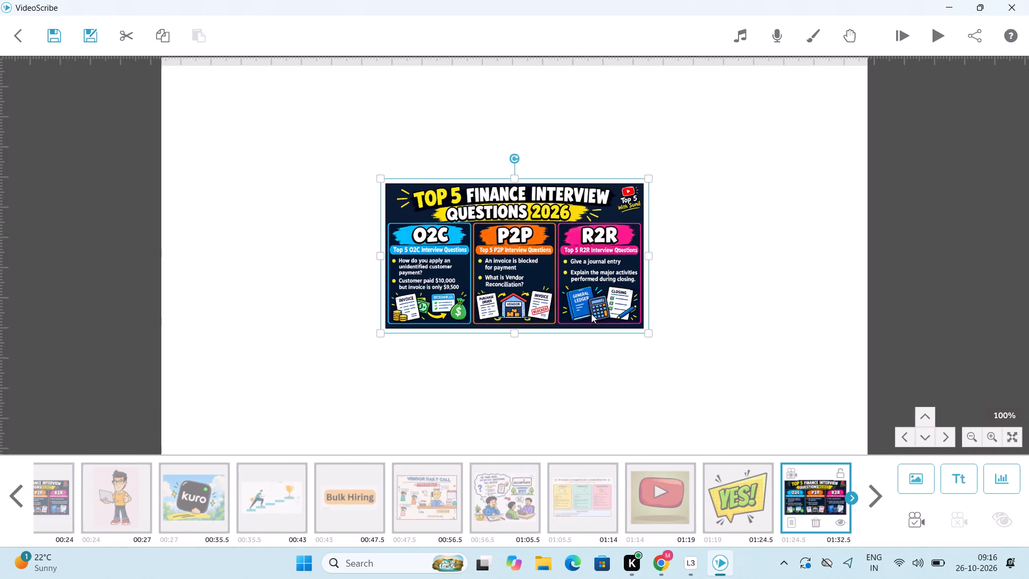
pyautogui.moveTo(591, 311); pyautogui.dragTo(419, 252)
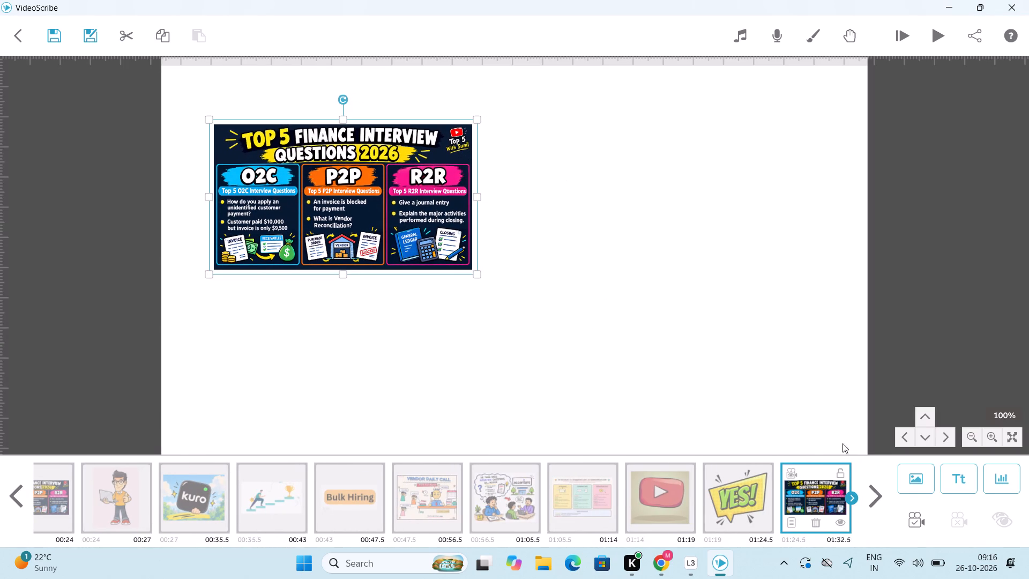
pyautogui.click(913, 521)
# Add the man climbing steps to a trophy image, place it level with and right of the finance questions image and set its camera.
pyautogui.click(920, 480)
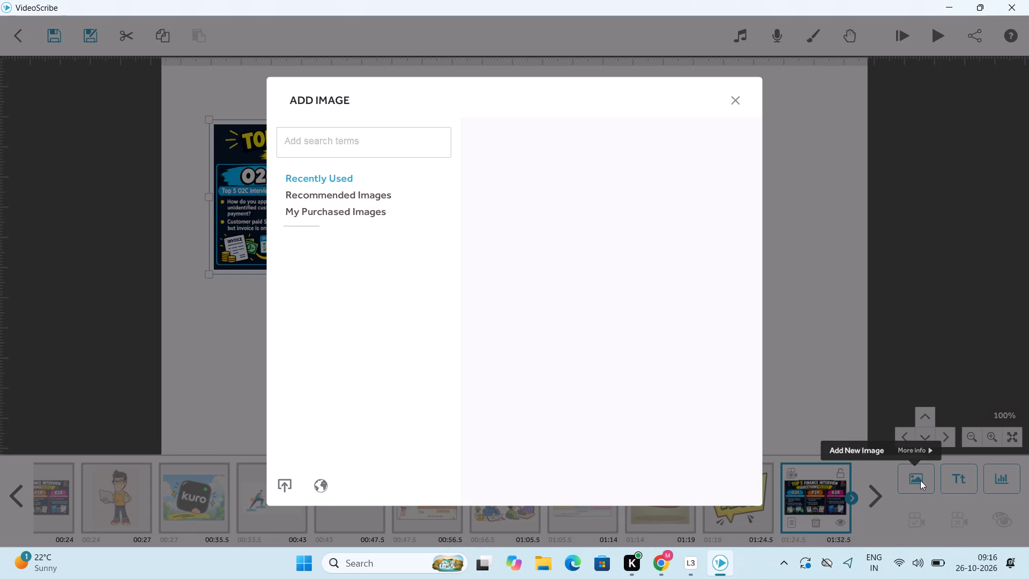
pyautogui.click(722, 235)
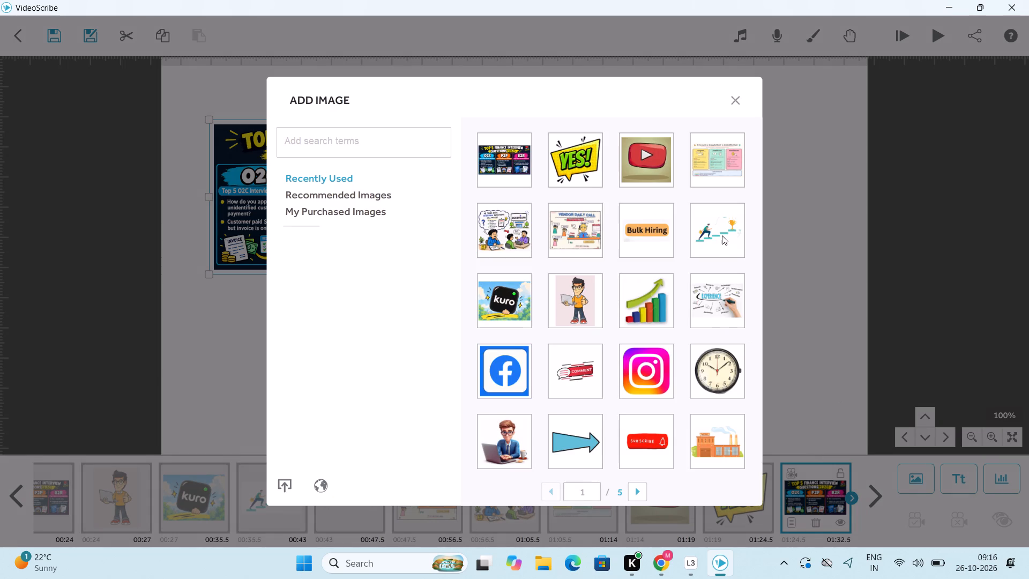
pyautogui.moveTo(610, 271); pyautogui.dragTo(795, 202)
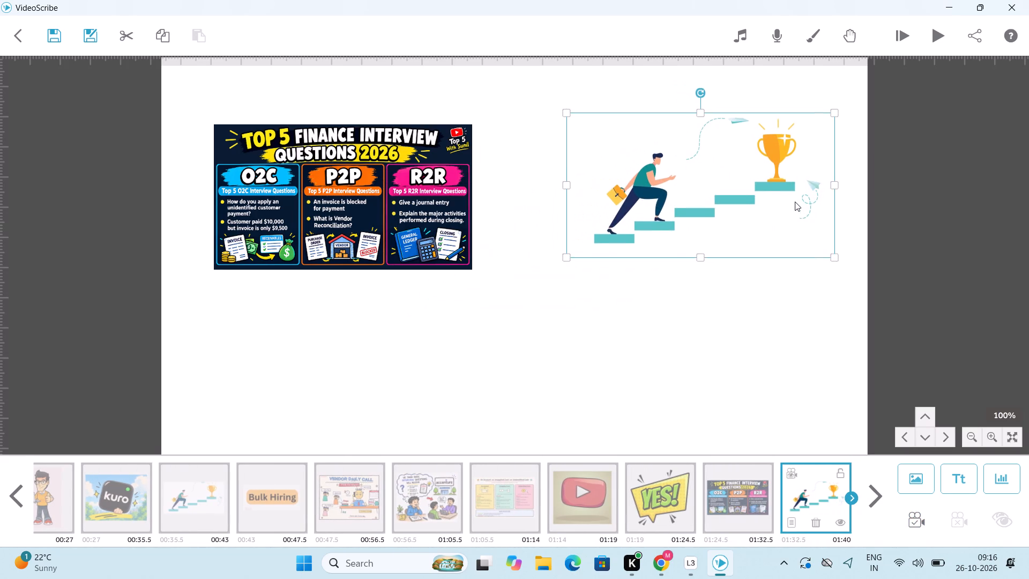
pyautogui.moveTo(795, 202); pyautogui.dragTo(778, 207)
pyautogui.click(924, 518)
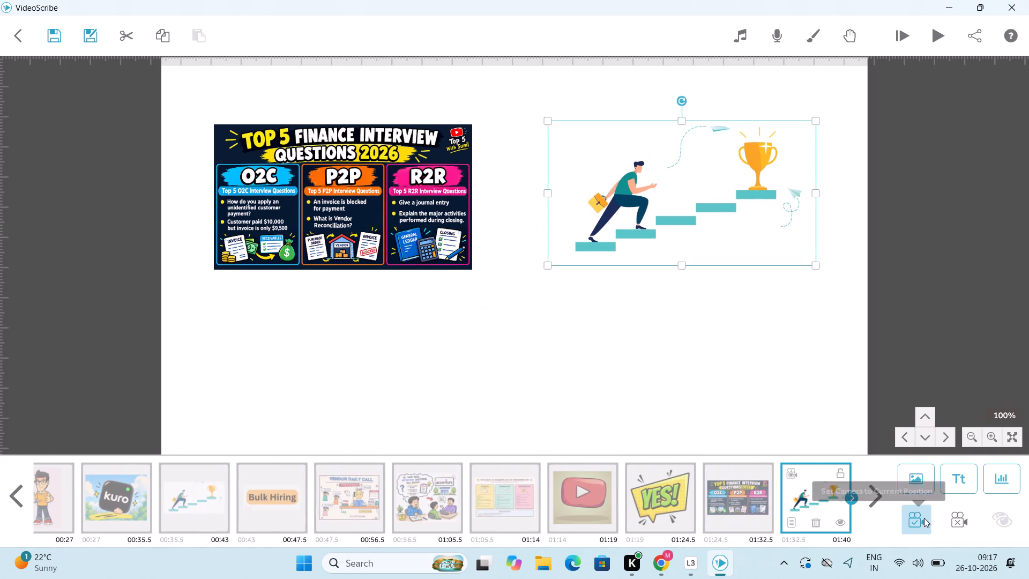
# In the blank canvas area below, add the man with laptop image, place it in the left half and set its camera position.
pyautogui.tripleClick(926, 416)
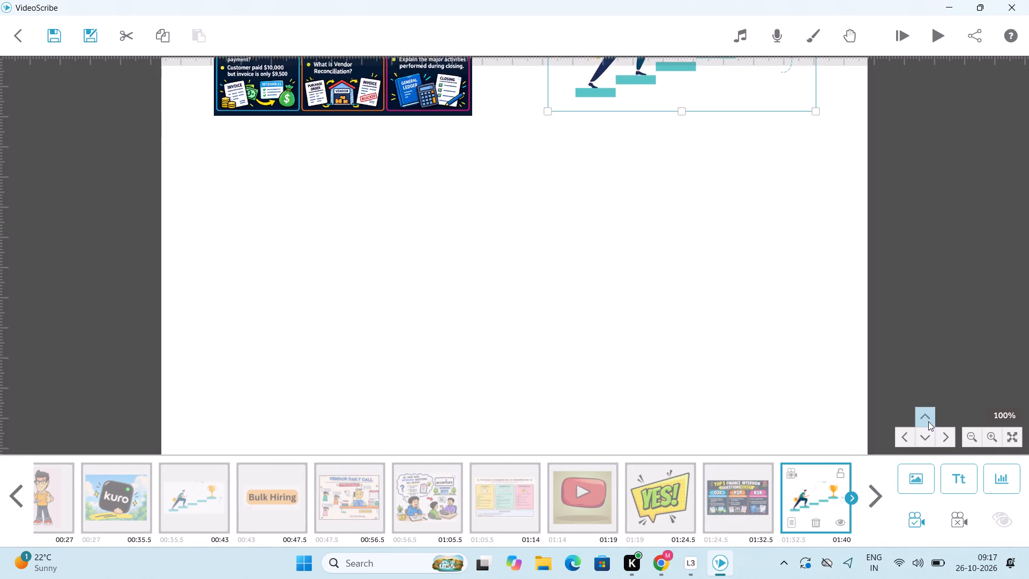
pyautogui.doubleClick(927, 414)
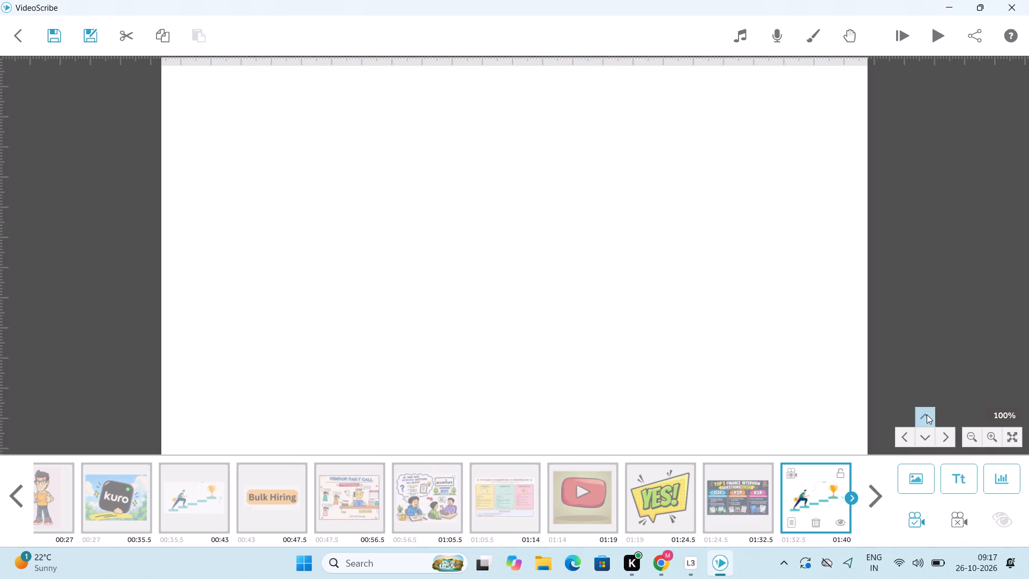
pyautogui.click(916, 479)
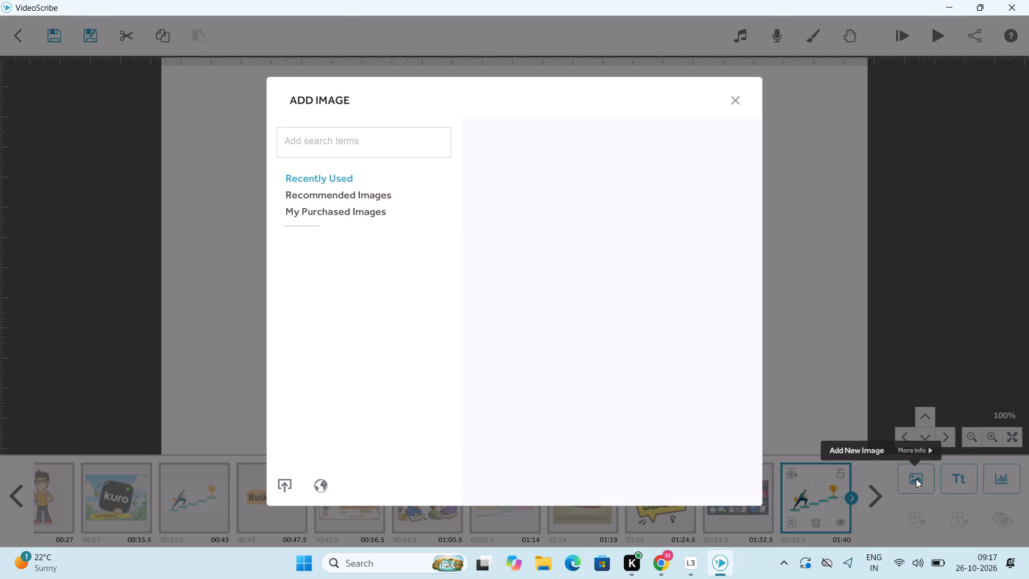
pyautogui.click(585, 312)
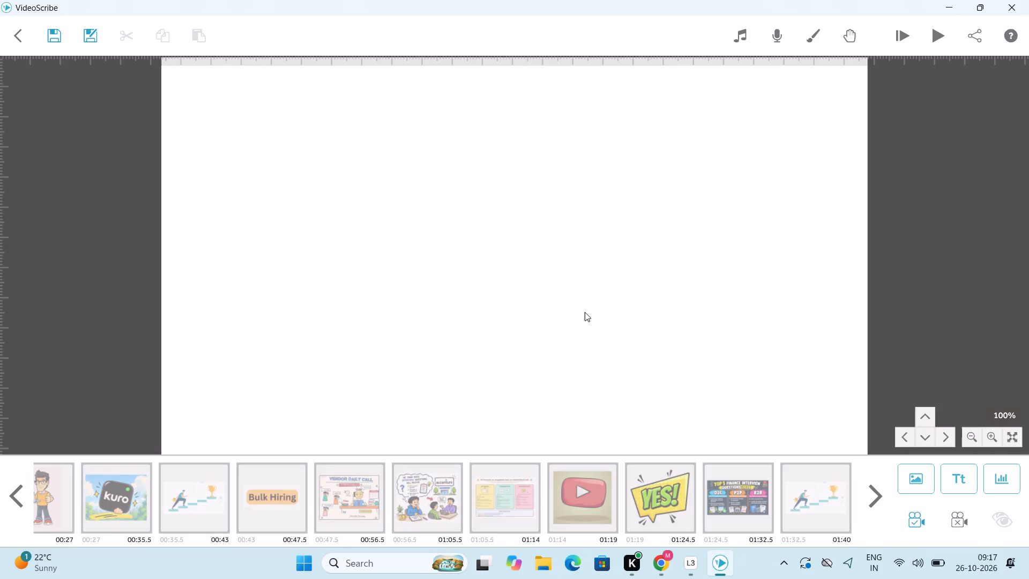
pyautogui.click(533, 311)
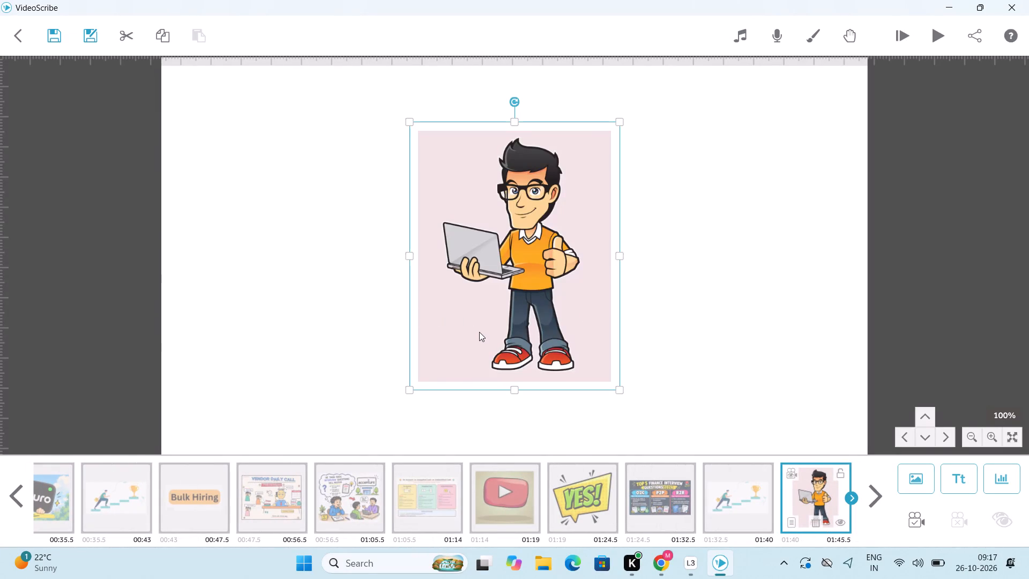
pyautogui.moveTo(479, 332); pyautogui.dragTo(299, 336)
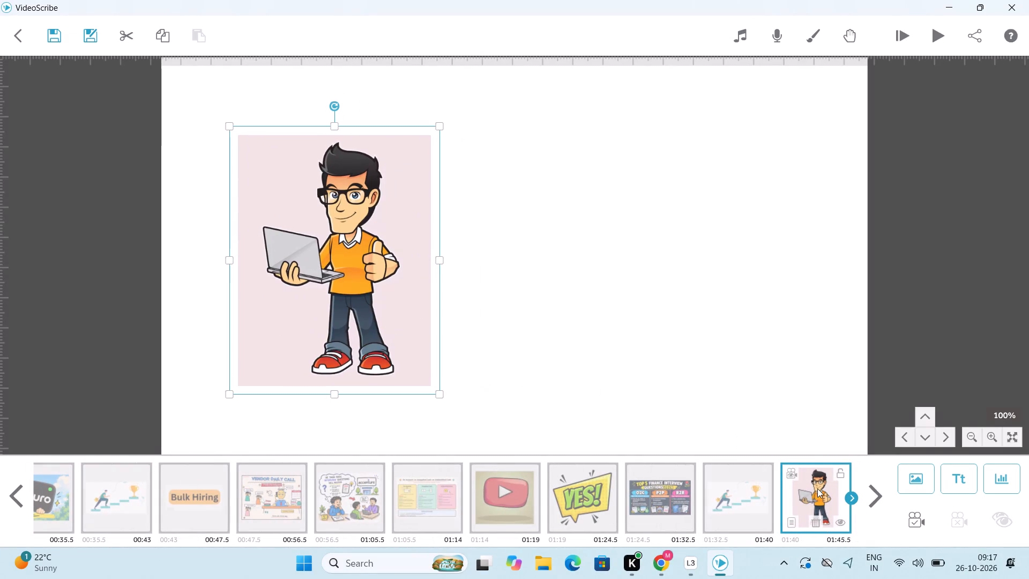
pyautogui.click(924, 517)
# Add the red play button image, shrink it at the canvas centre beside the man with laptop and set its camera to the current position.
pyautogui.click(912, 484)
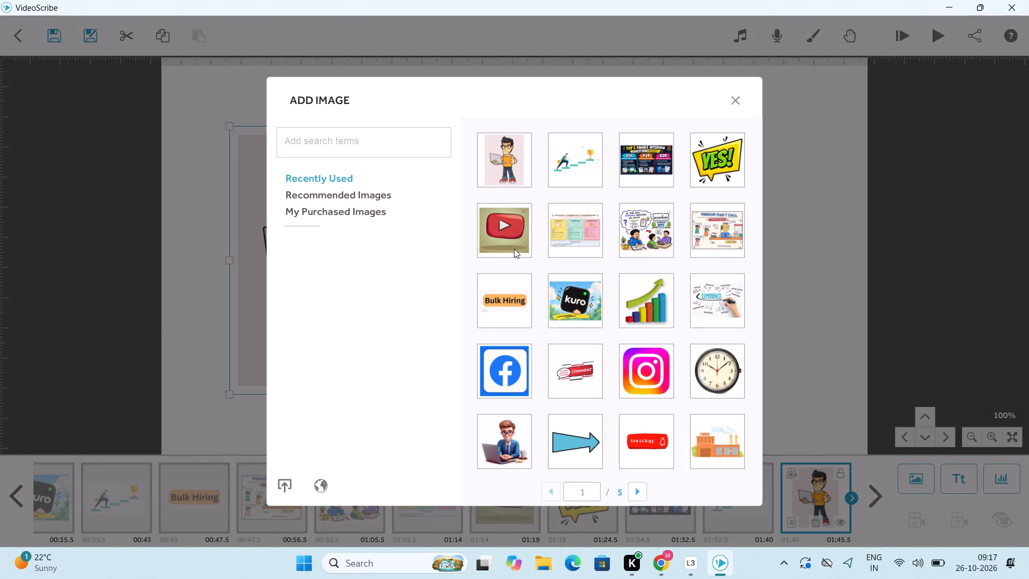
pyautogui.click(514, 249)
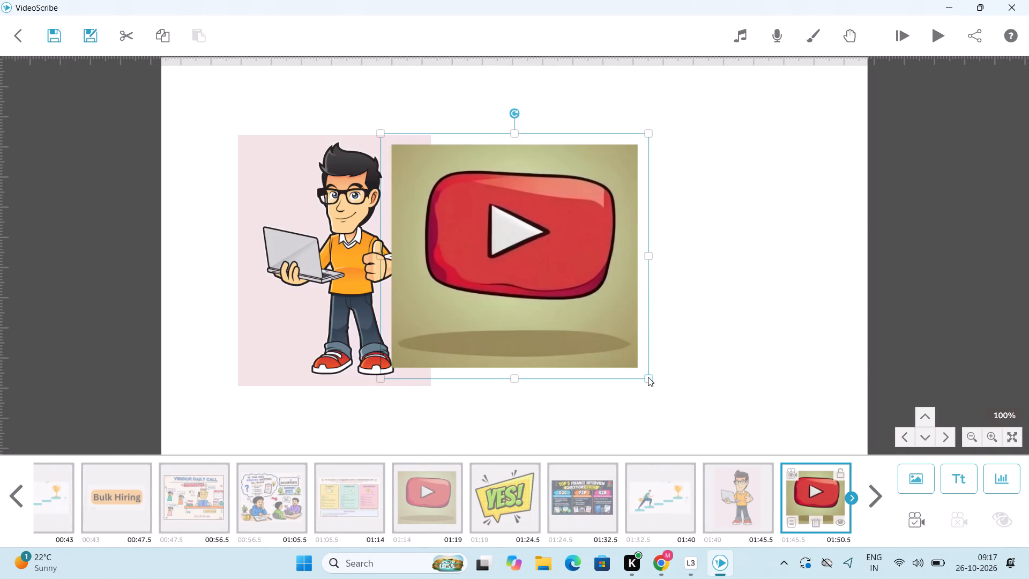
pyautogui.moveTo(648, 377); pyautogui.dragTo(566, 301)
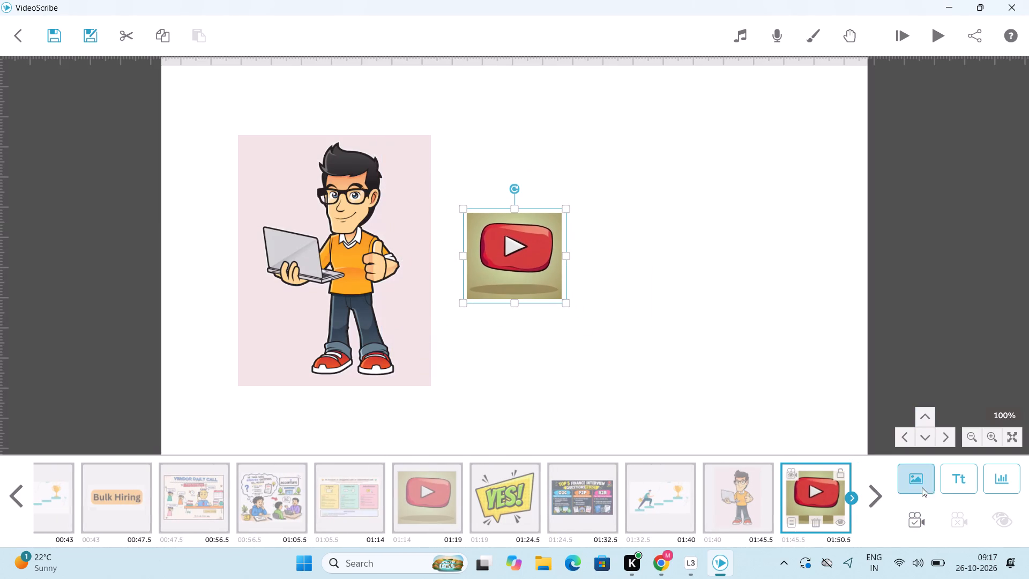
pyautogui.click(926, 526)
# Add the orange factory image, place it beside the red play button image on its right and set its camera to the current position.
pyautogui.click(919, 480)
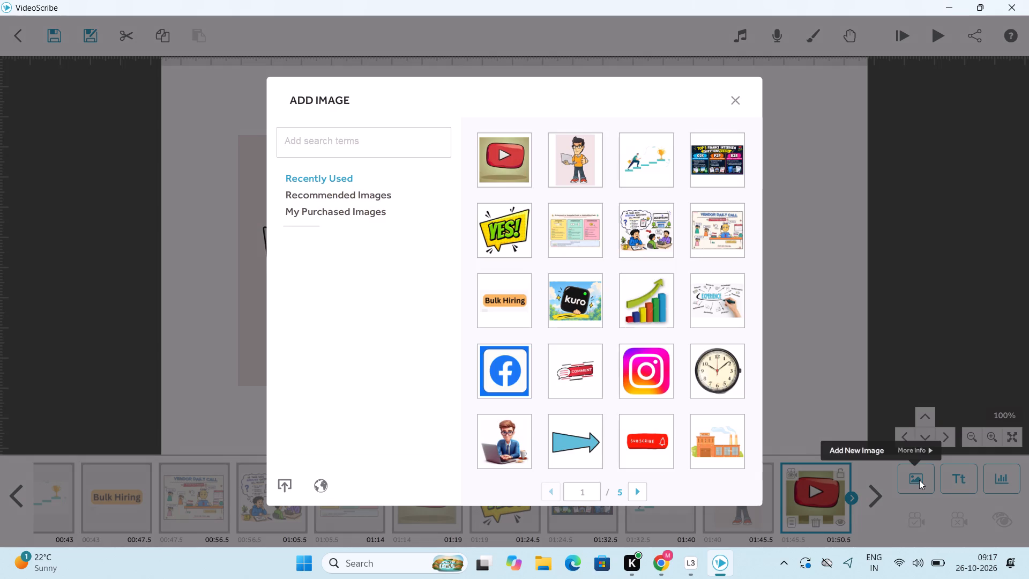
pyautogui.click(717, 451)
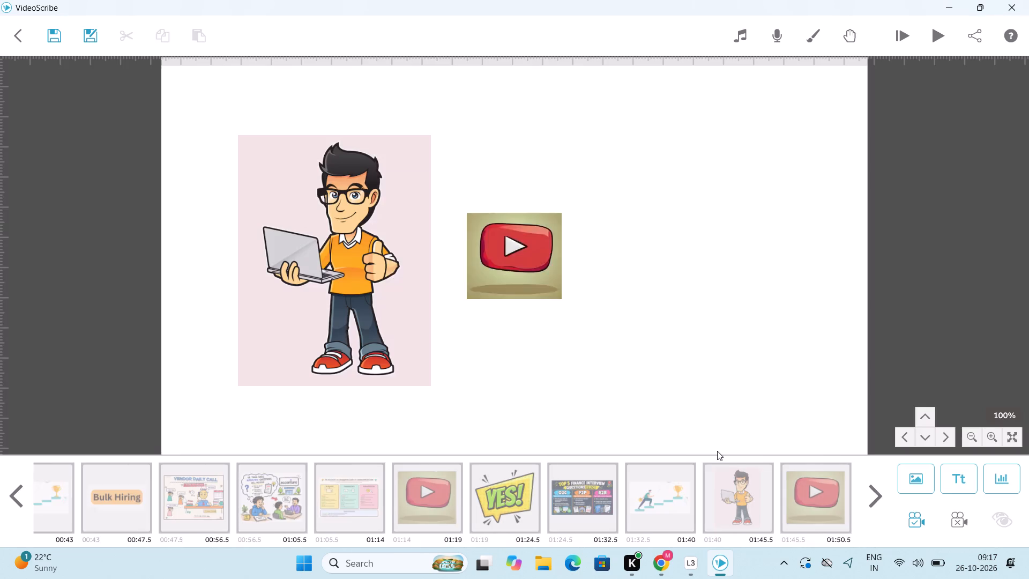
pyautogui.moveTo(597, 292); pyautogui.dragTo(802, 309)
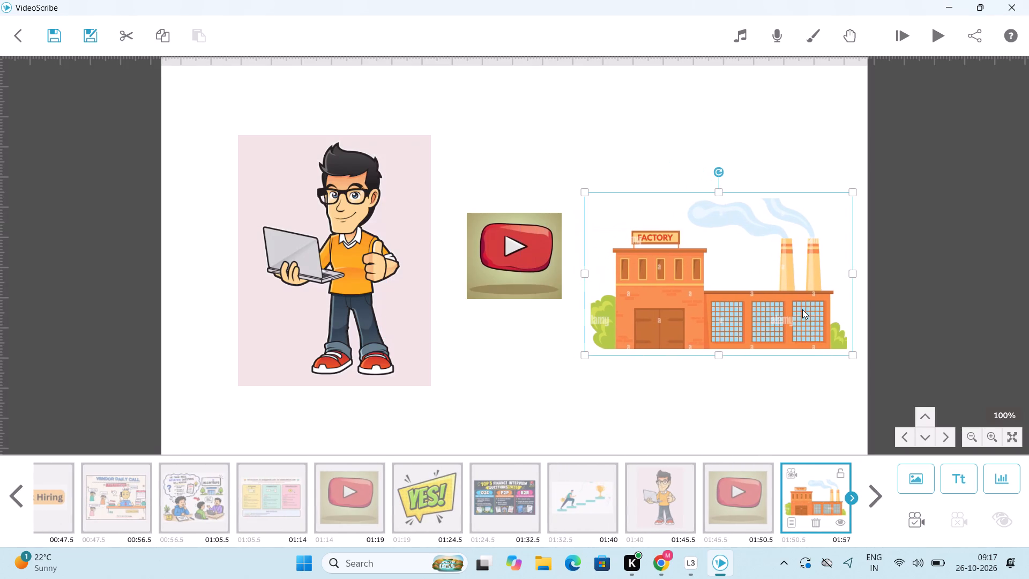
pyautogui.moveTo(802, 309); pyautogui.dragTo(803, 308)
pyautogui.click(916, 516)
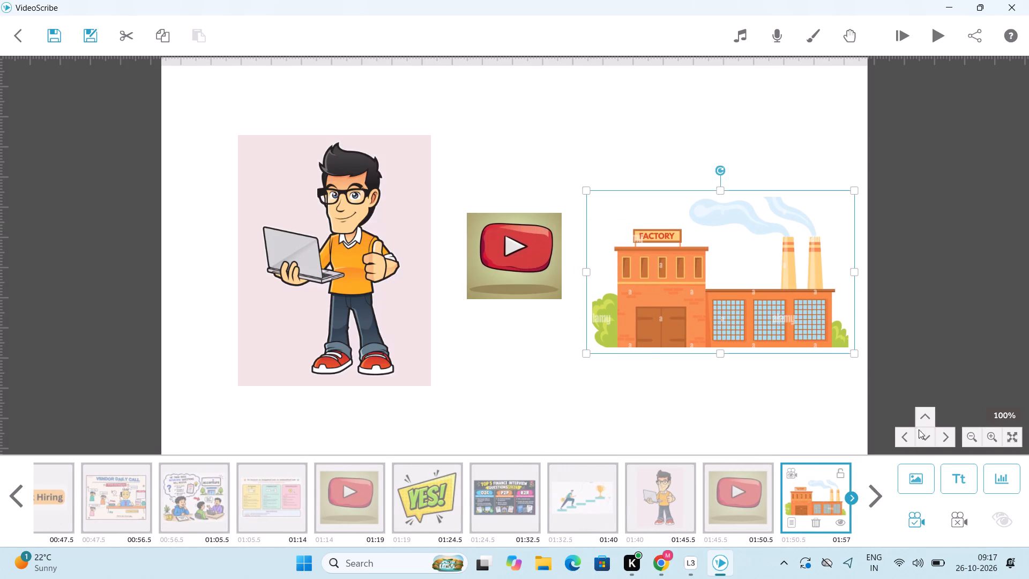
# In the blank canvas area below, add the Facebook logo image, shrink it near the canvas centre and set its camera to the current position.
pyautogui.tripleClick(922, 417)
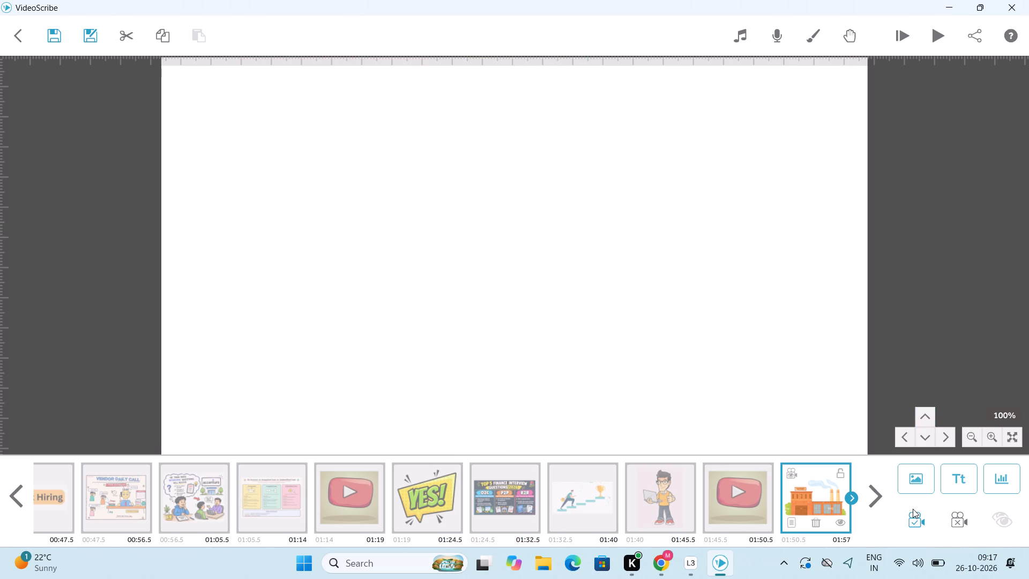
pyautogui.click(913, 493)
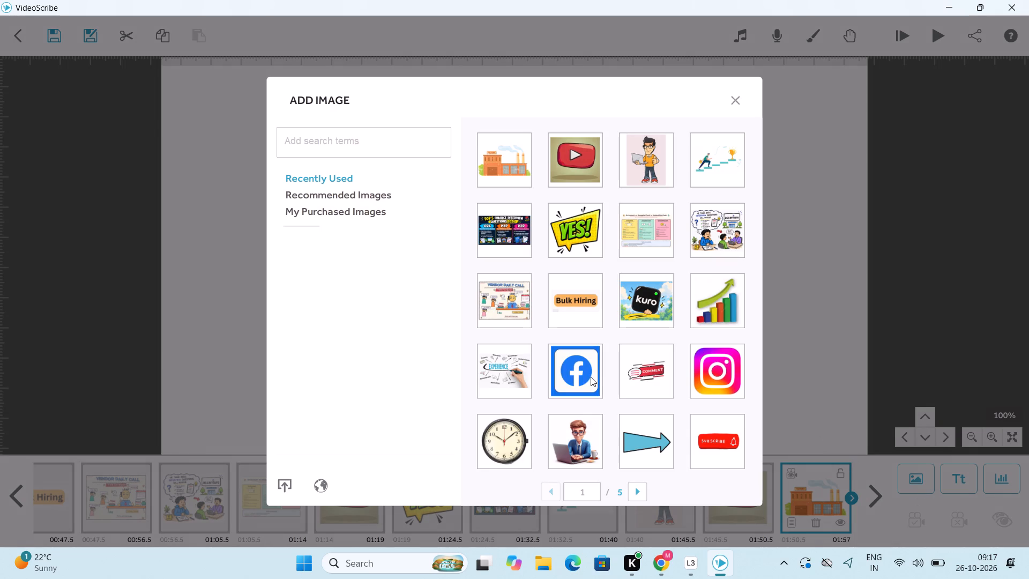
pyautogui.click(568, 372)
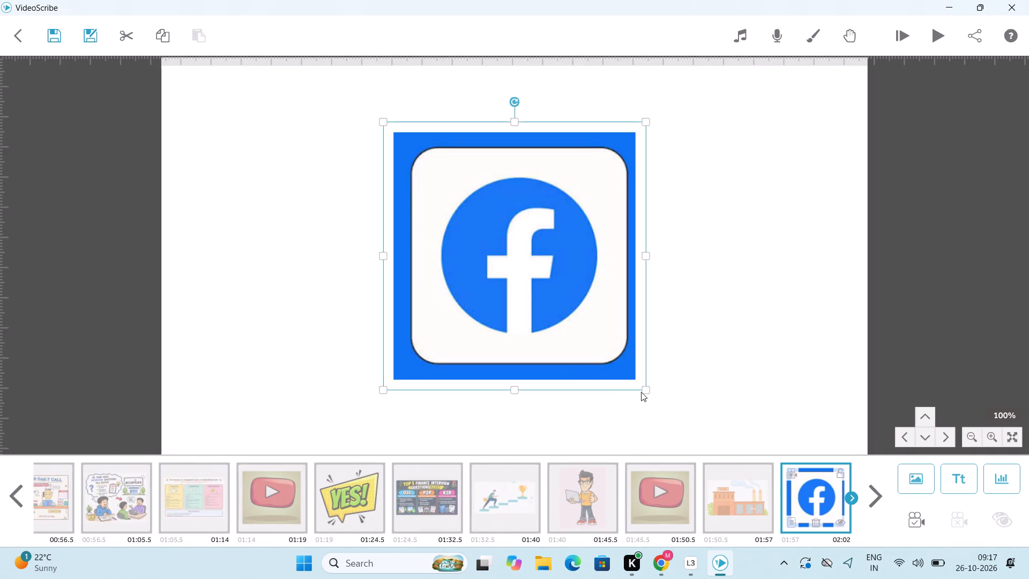
pyautogui.moveTo(644, 389); pyautogui.dragTo(601, 351)
pyautogui.moveTo(583, 343); pyautogui.dragTo(591, 359)
pyautogui.click(907, 523)
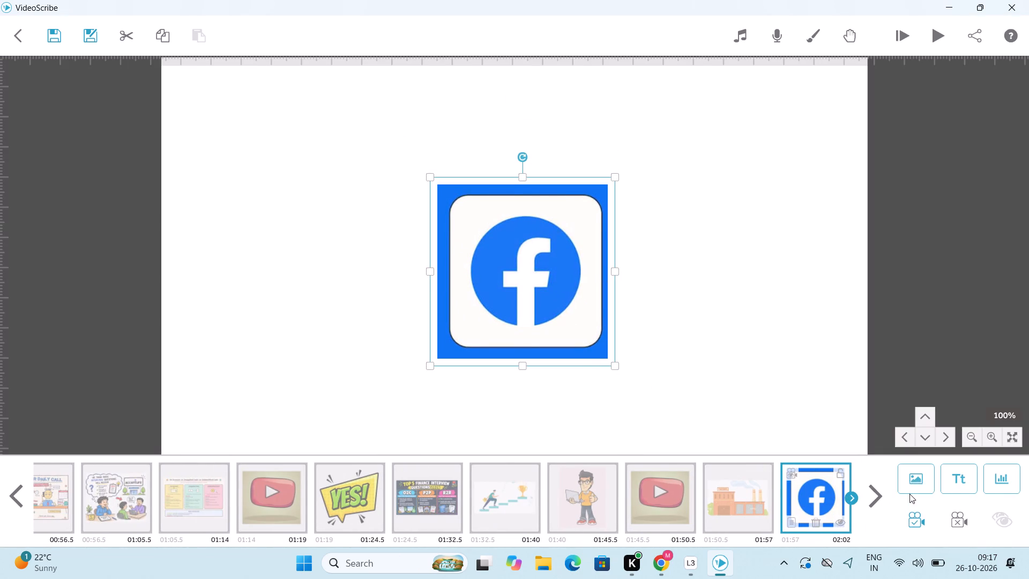
# Add the black double-line square frame image, centre it around the Facebook logo and set its camera to the current position.
pyautogui.click(911, 484)
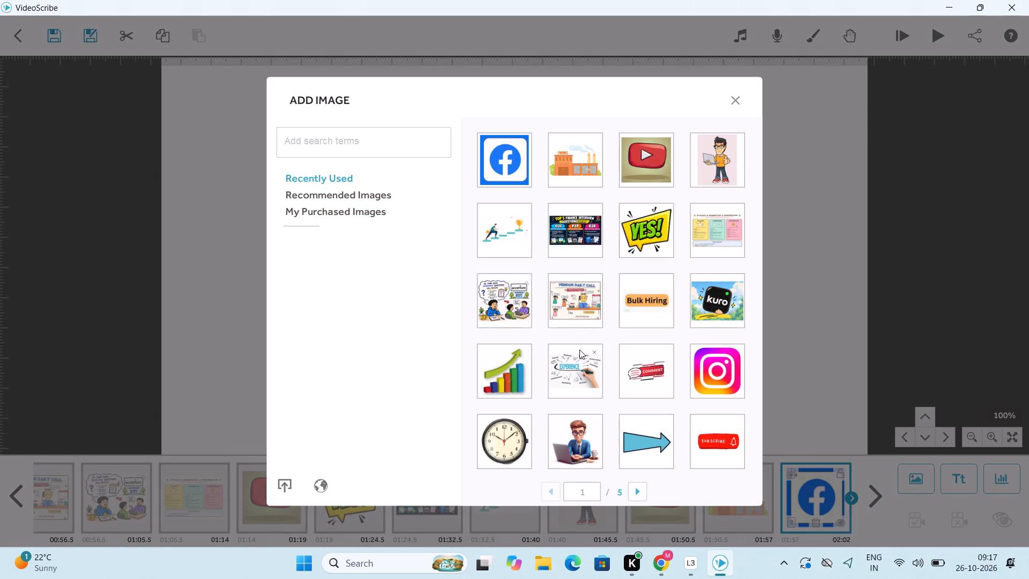
pyautogui.click(637, 489)
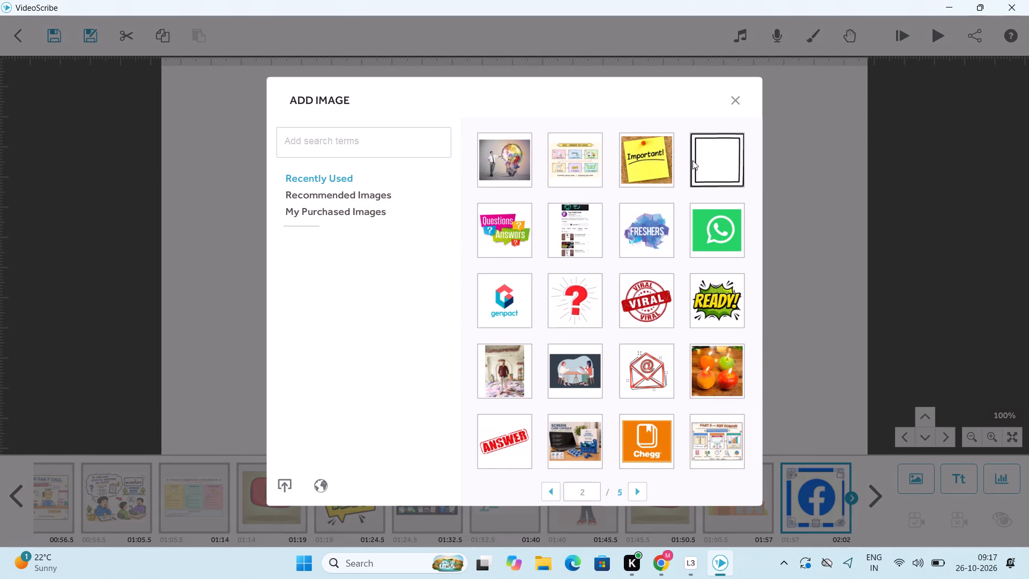
pyautogui.click(713, 174)
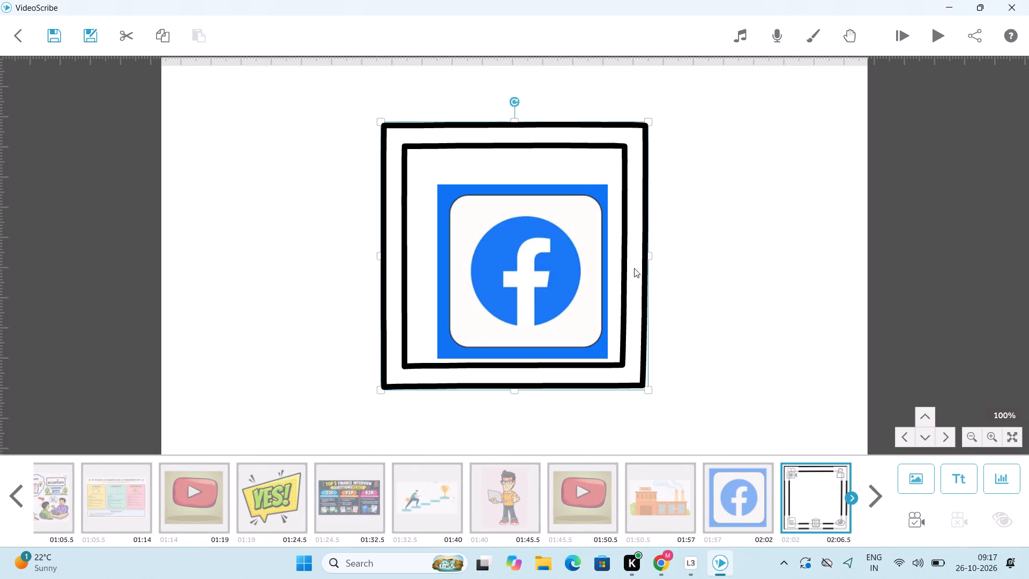
pyautogui.moveTo(640, 265); pyautogui.dragTo(646, 274)
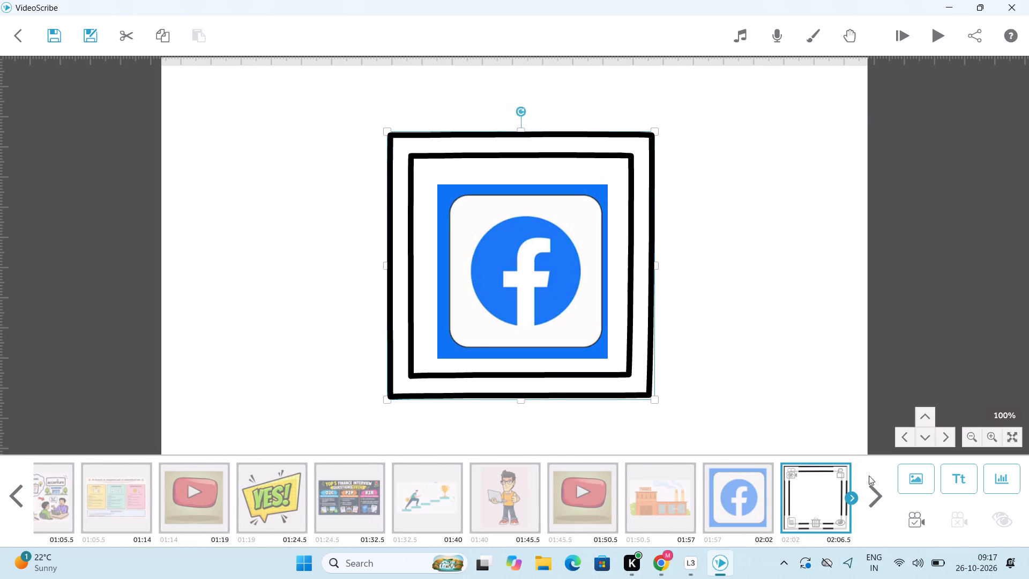
pyautogui.click(914, 529)
# In the blank canvas area below, add the Instagram logo image, shrink it, place it at the upper left and set its camera position.
pyautogui.doubleClick(924, 420)
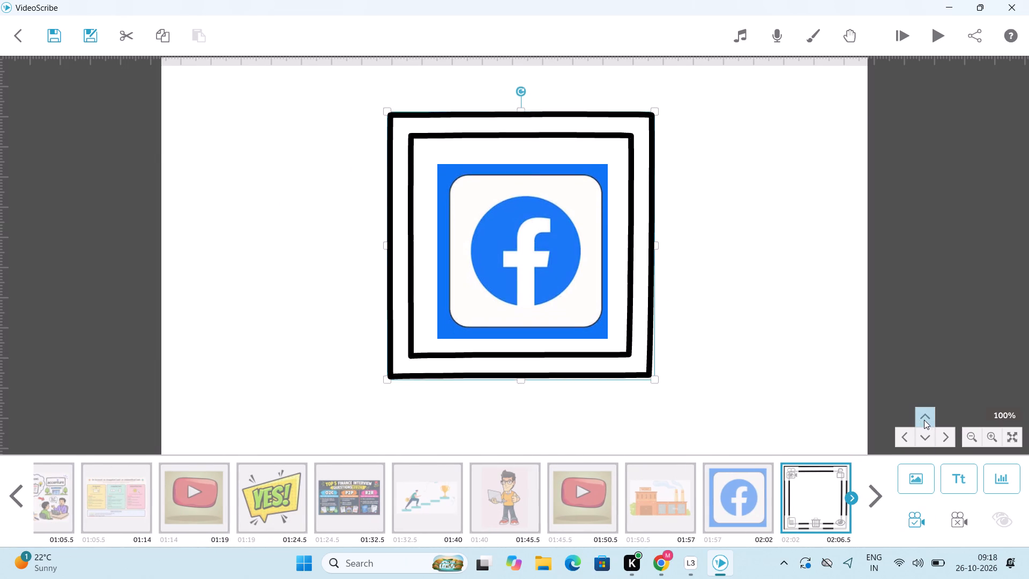
pyautogui.moveTo(924, 420); pyautogui.dragTo(919, 425)
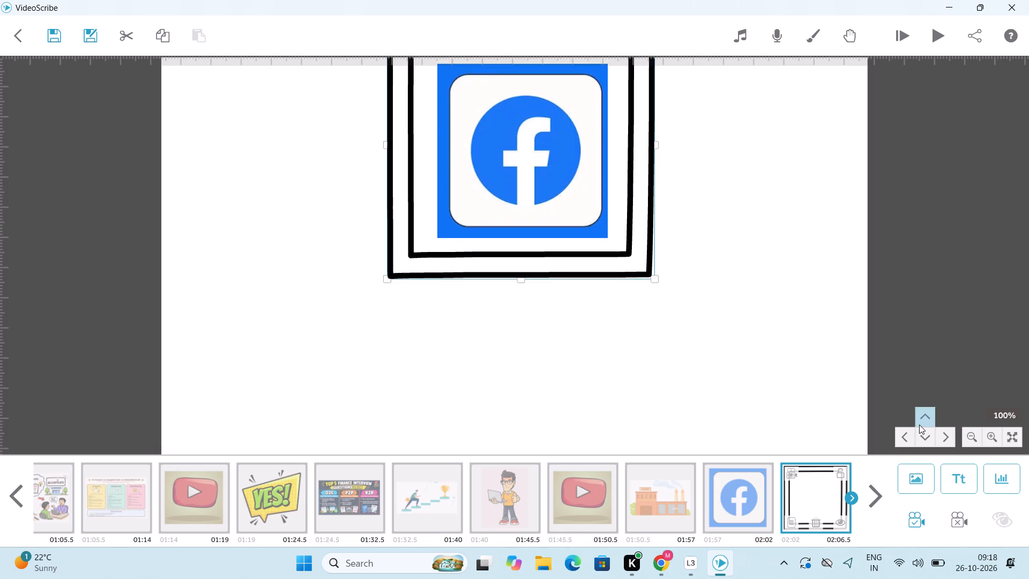
pyautogui.moveTo(919, 425); pyautogui.dragTo(919, 423)
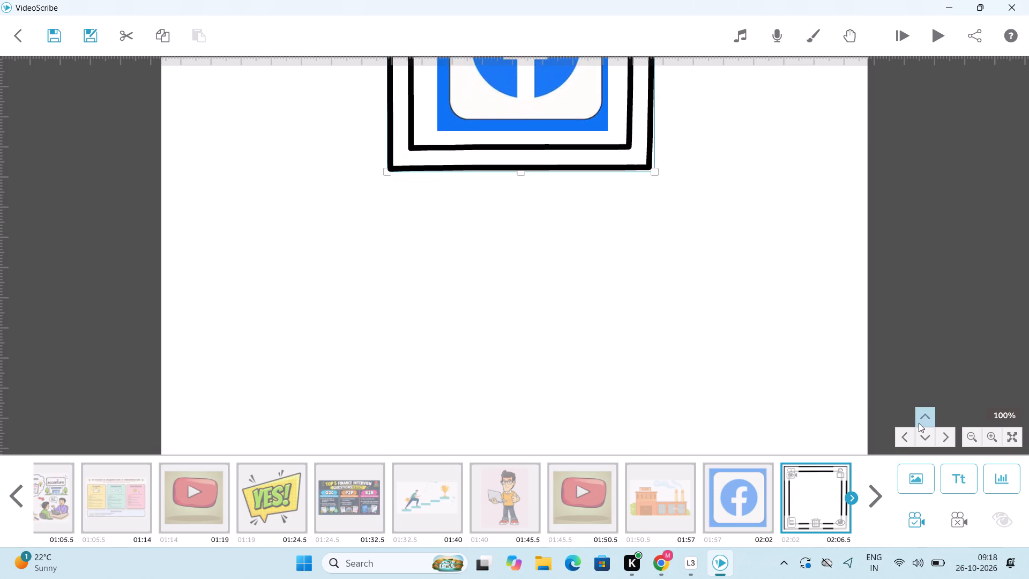
pyautogui.moveTo(919, 423); pyautogui.dragTo(919, 422)
pyautogui.doubleClick(919, 422)
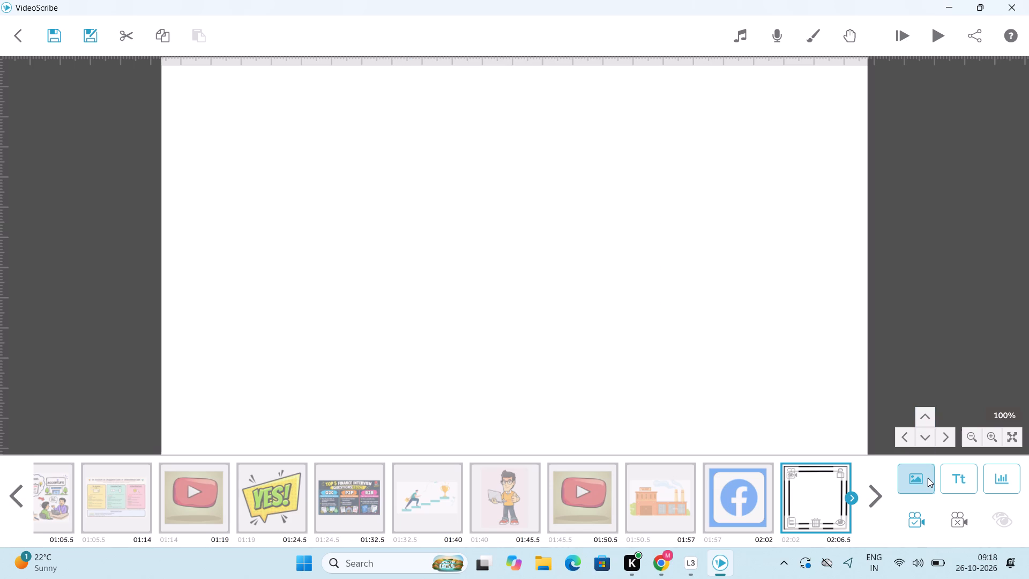
pyautogui.click(928, 478)
pyautogui.rightClick(928, 478)
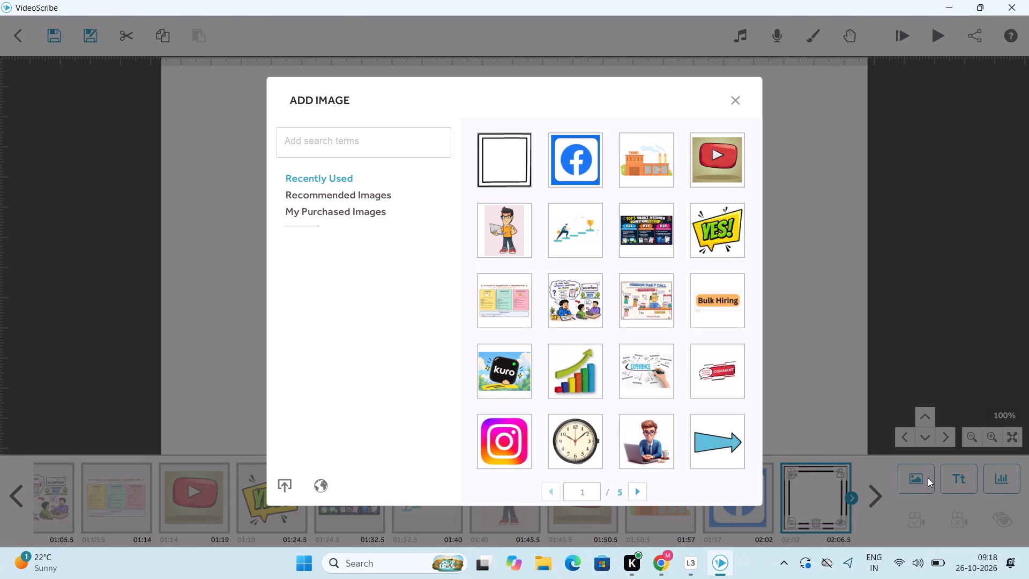
pyautogui.click(511, 430)
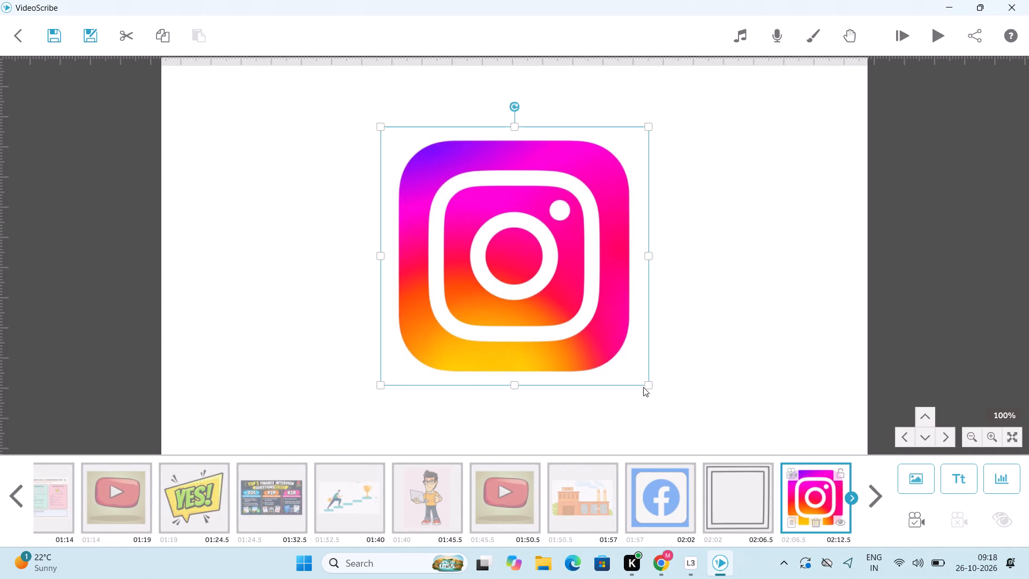
pyautogui.moveTo(647, 384); pyautogui.dragTo(590, 336)
pyautogui.moveTo(567, 321); pyautogui.dragTo(351, 261)
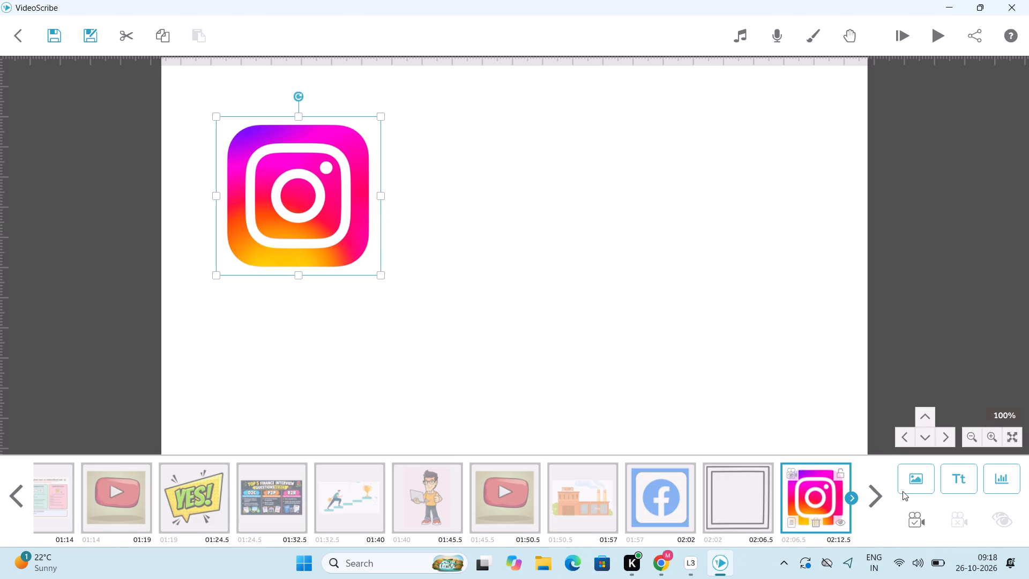
pyautogui.click(911, 513)
pyautogui.click(934, 503)
# Add the Accenture interview questions cartoon, place it right of and slightly lower than the Instagram logo and set its camera to the current position.
pyautogui.click(920, 479)
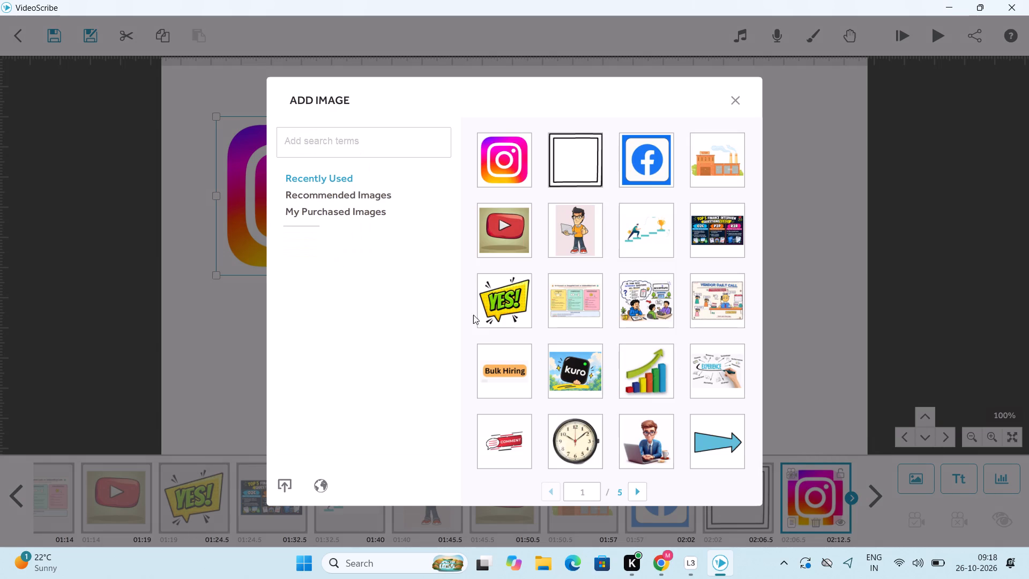
pyautogui.click(620, 293)
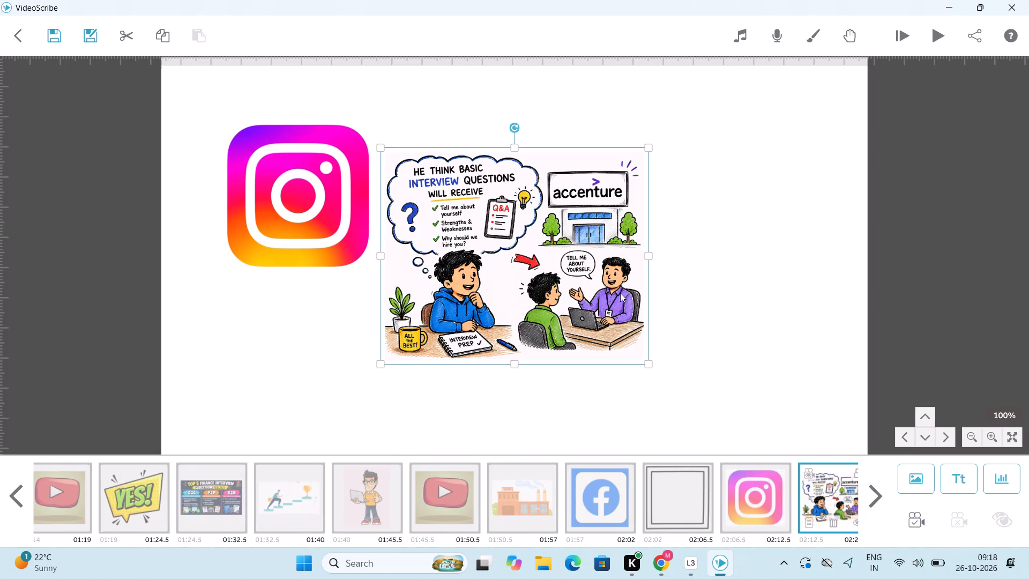
pyautogui.moveTo(629, 302); pyautogui.dragTo(715, 337)
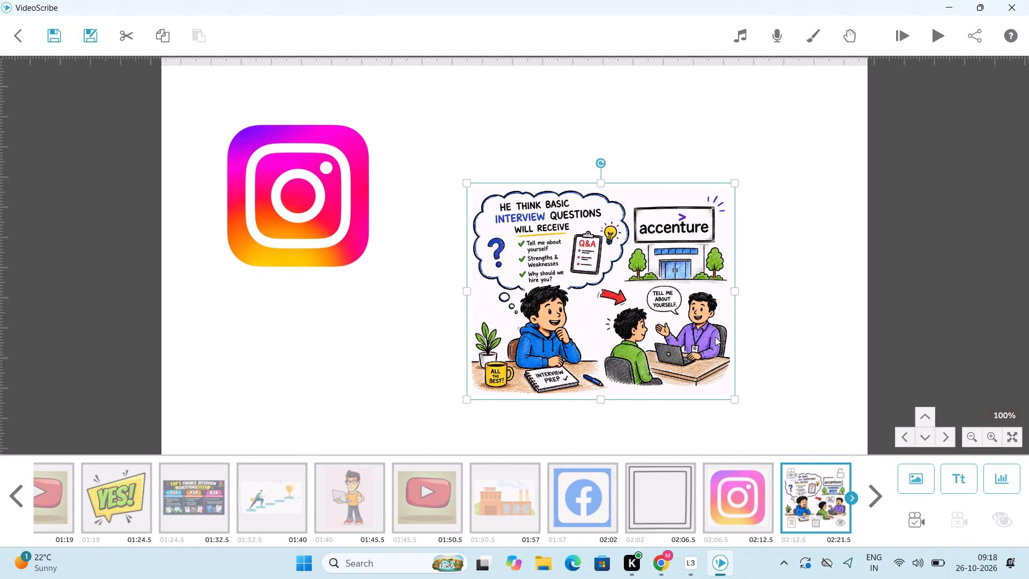
pyautogui.click(911, 529)
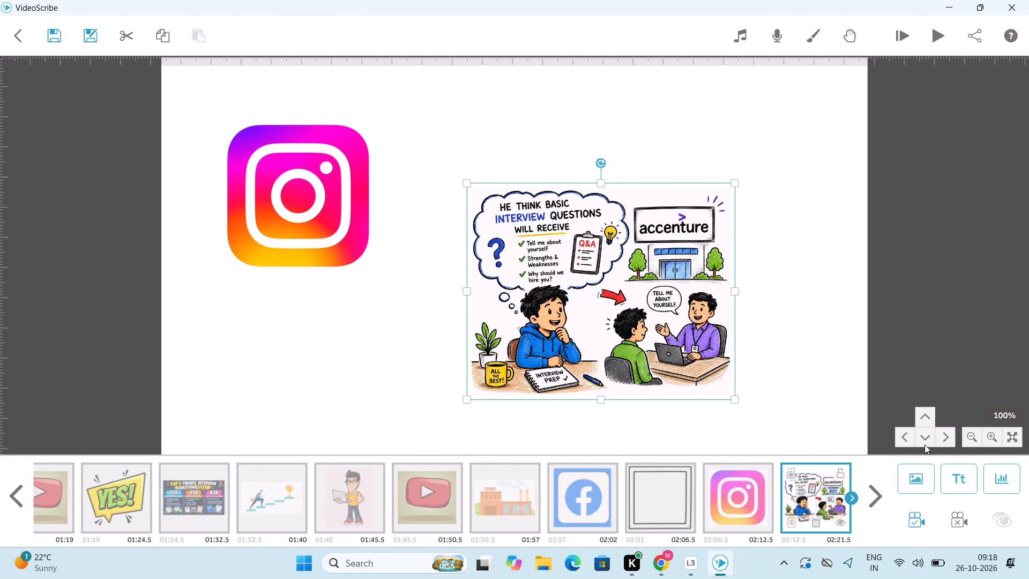
# In the blank canvas area below, add the orange factory image, place it at the upper left and set its camera to the current position.
pyautogui.tripleClick(926, 424)
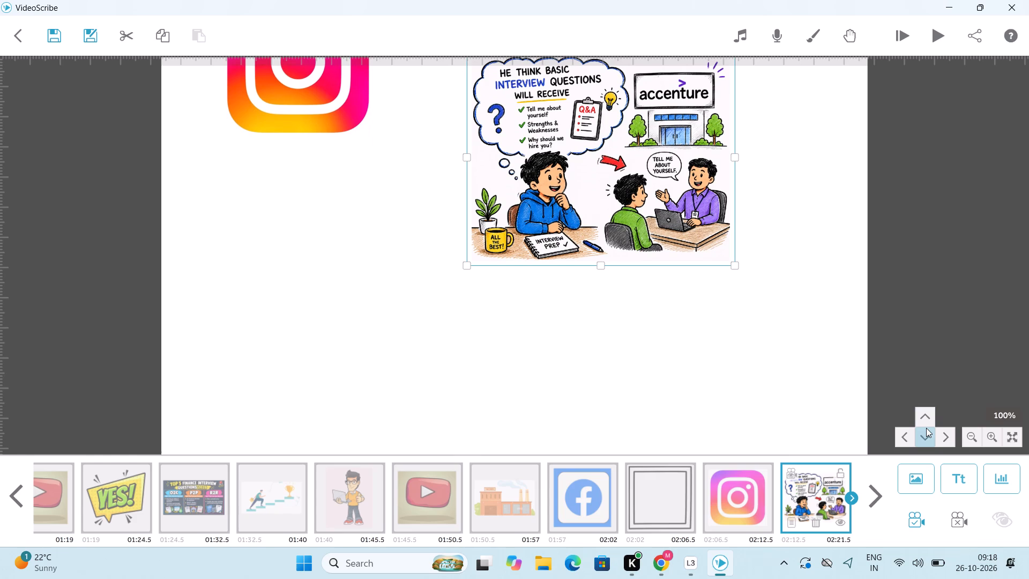
pyautogui.tripleClick(927, 421)
pyautogui.click(927, 421)
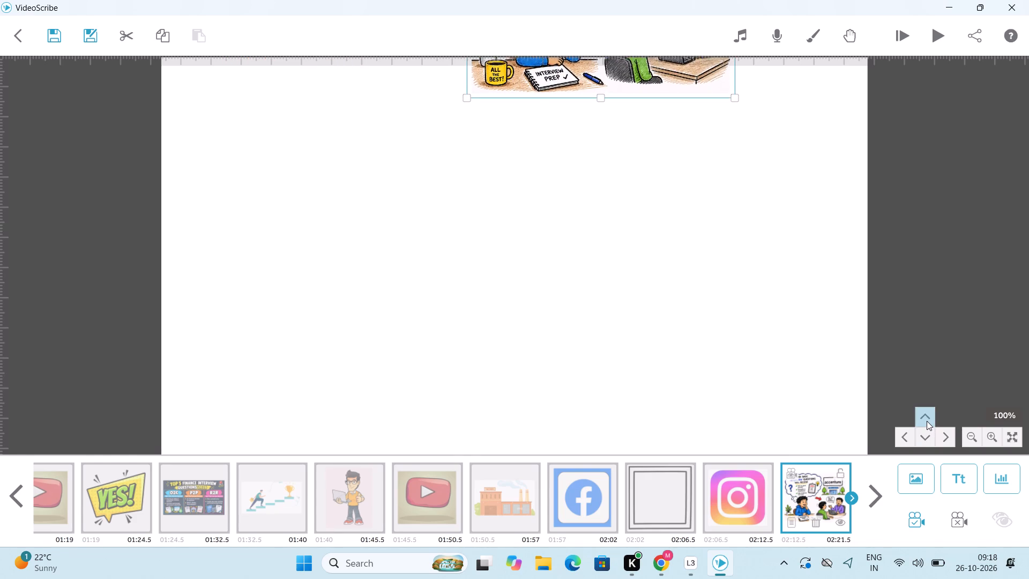
pyautogui.click(920, 487)
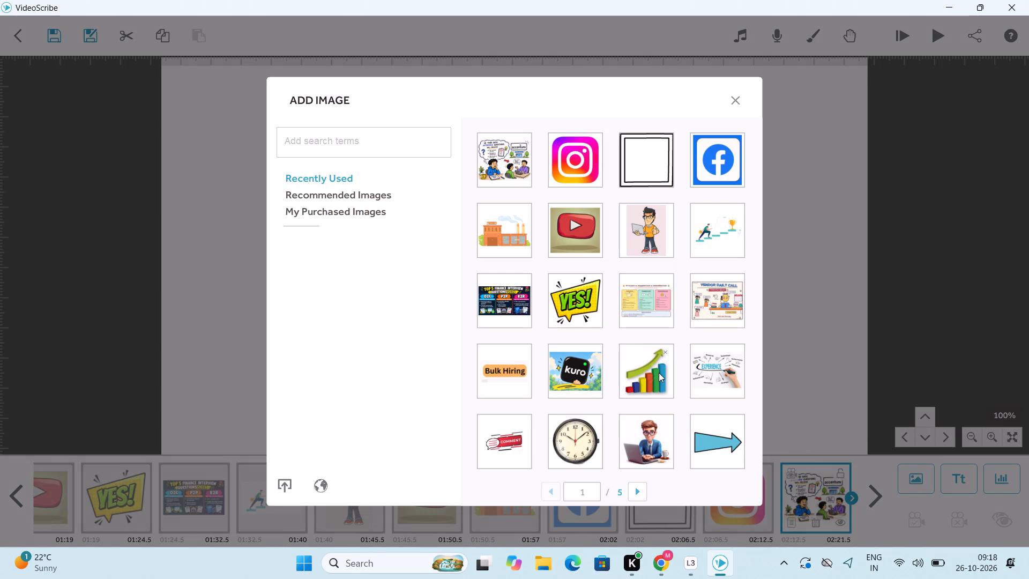
pyautogui.click(489, 242)
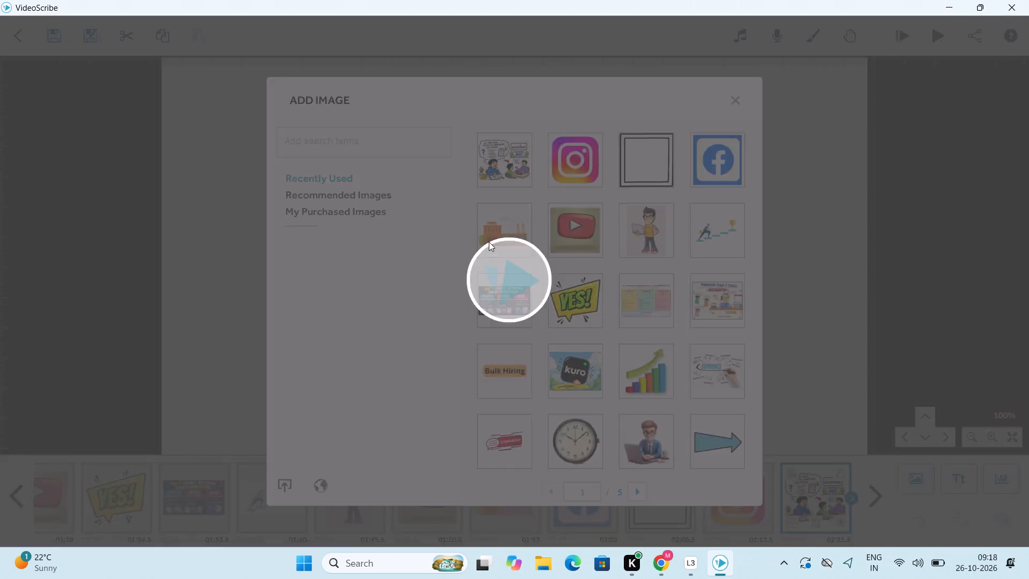
pyautogui.moveTo(539, 279); pyautogui.dragTo(395, 219)
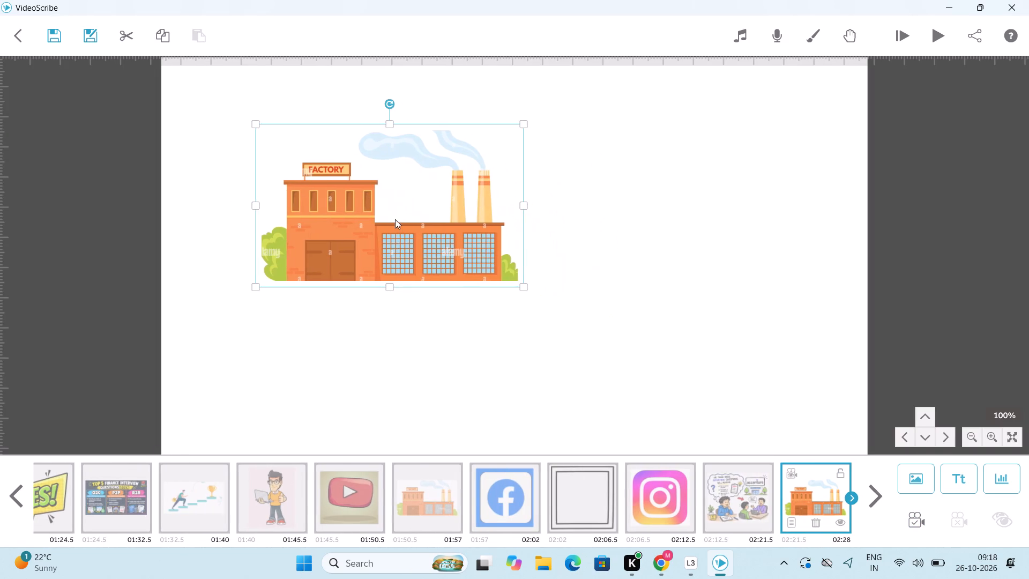
pyautogui.moveTo(395, 219); pyautogui.dragTo(369, 205)
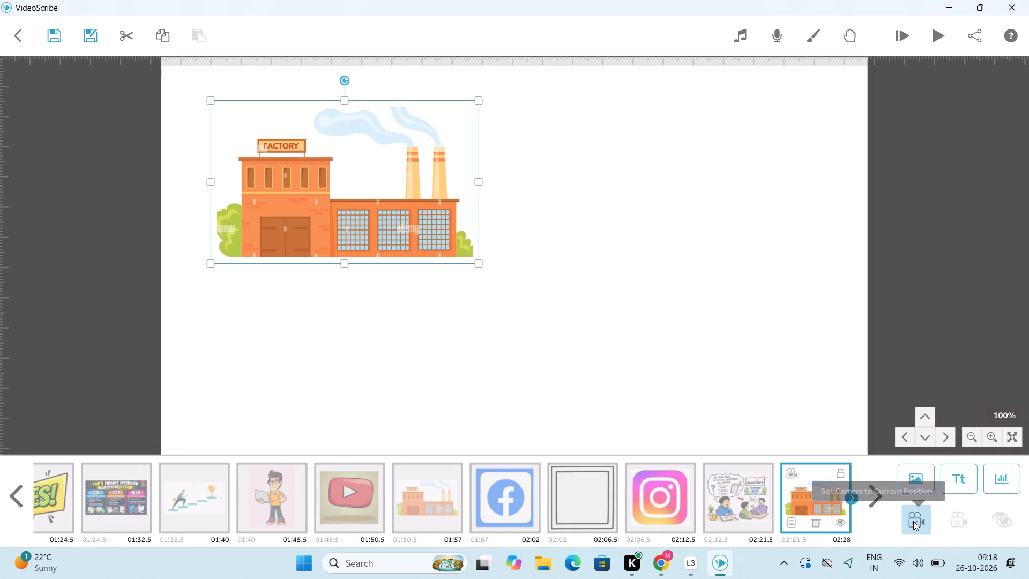
pyautogui.click(913, 521)
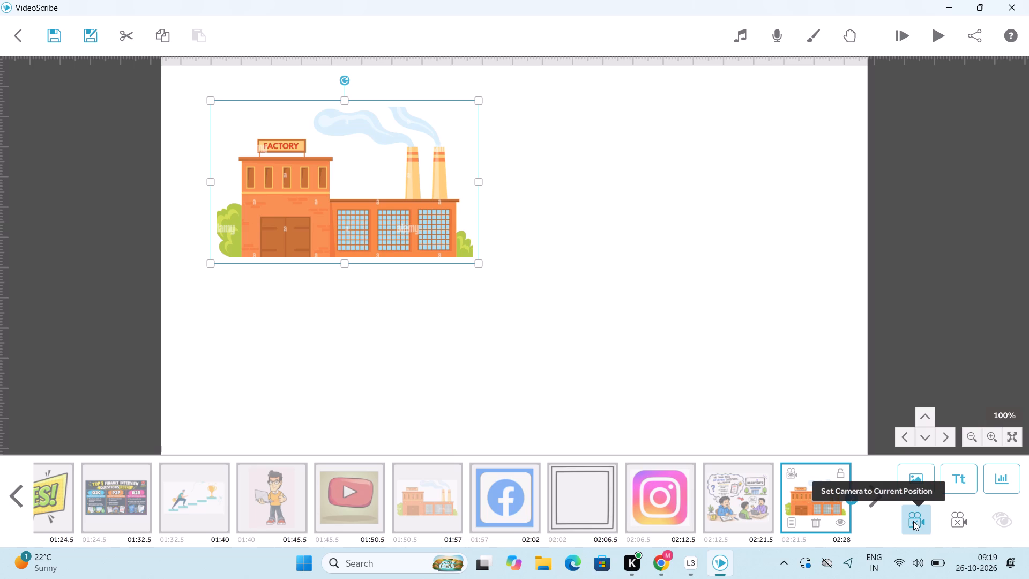
# Add the Top 5 Finance Interview Questions image, place it level with and right of the factory image and set its camera position.
pyautogui.click(912, 483)
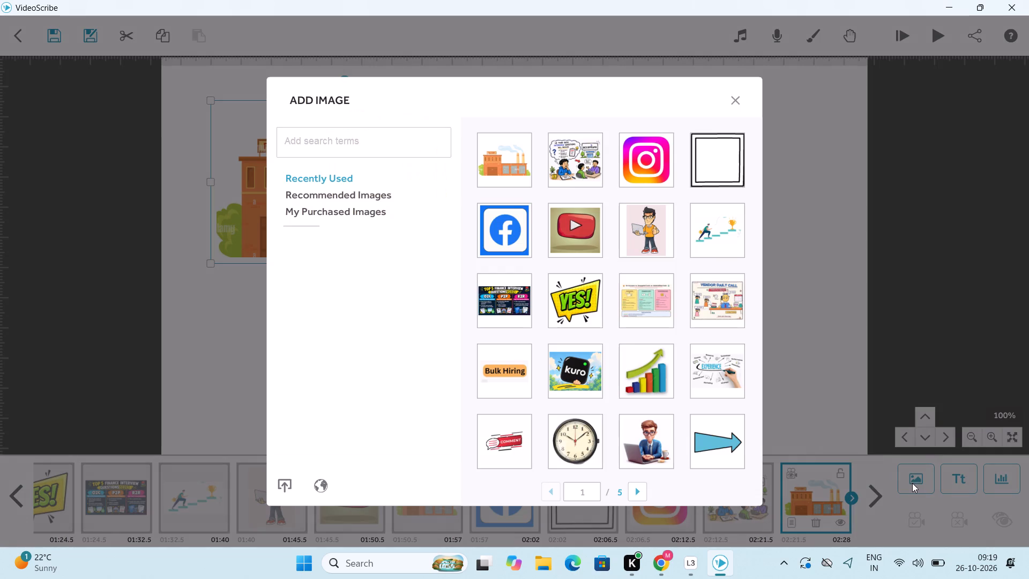
pyautogui.click(493, 298)
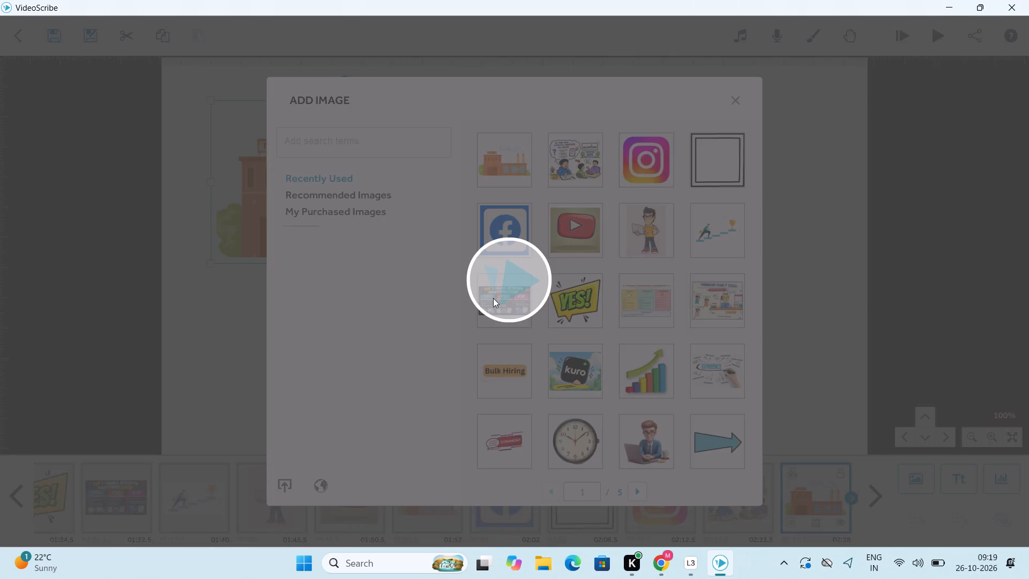
pyautogui.moveTo(543, 305); pyautogui.dragTo(703, 250)
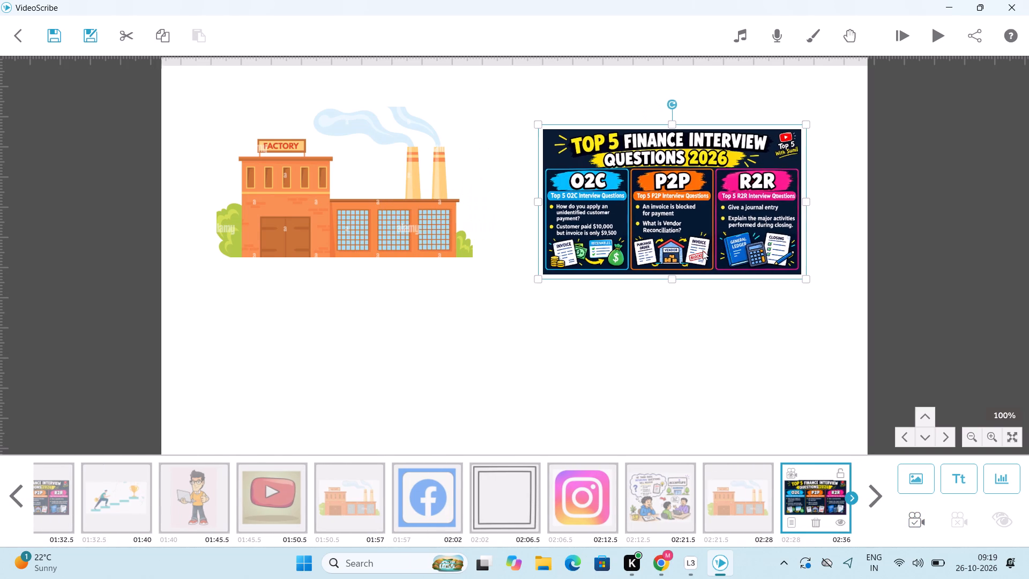
pyautogui.moveTo(703, 250); pyautogui.dragTo(703, 250)
pyautogui.click(918, 525)
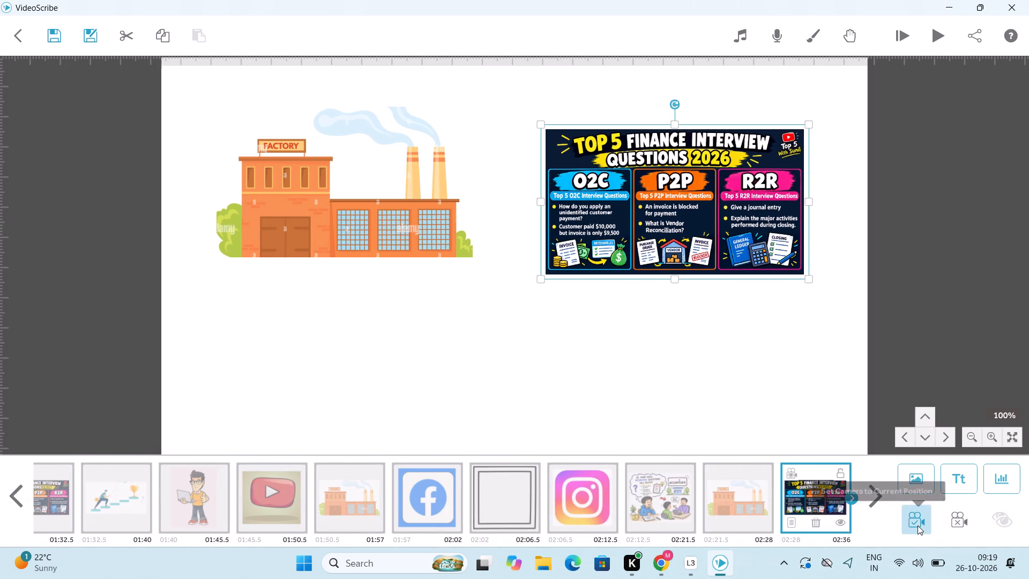
# Add the man climbing steps to a trophy image, shrink it and centre it below the factory and finance questions images.
pyautogui.click(904, 488)
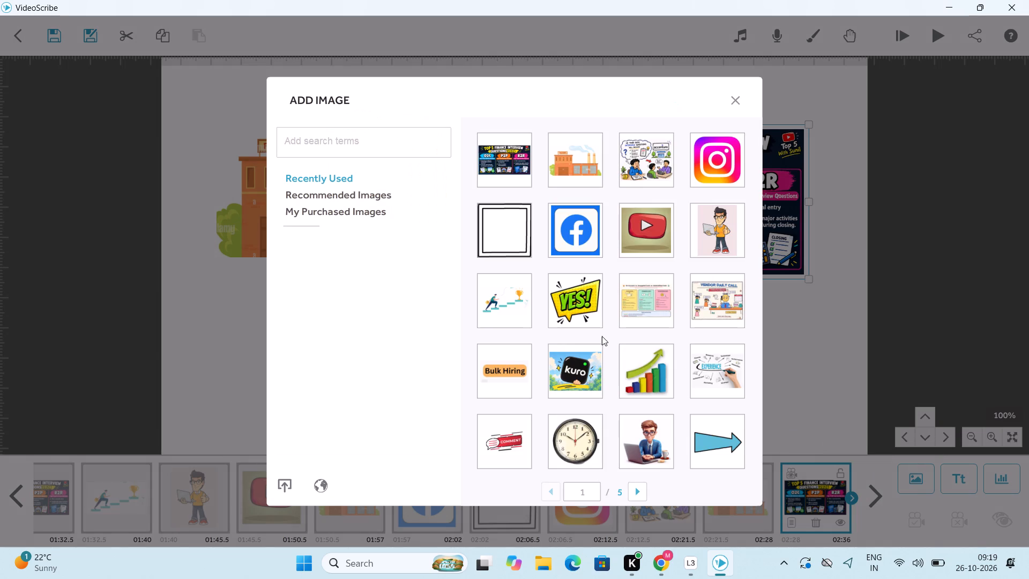
pyautogui.click(506, 300)
pyautogui.moveTo(540, 310); pyautogui.dragTo(536, 404)
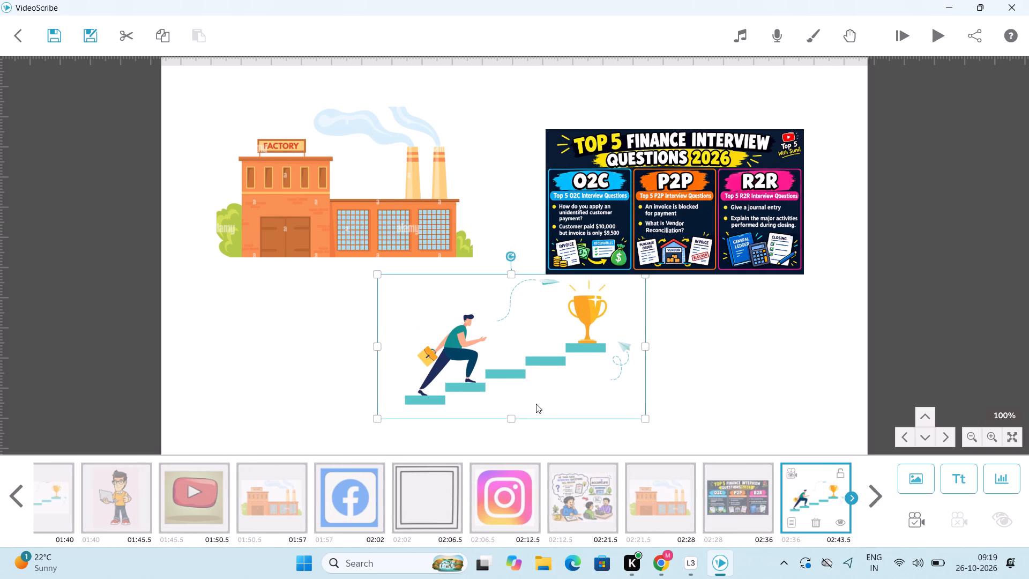
pyautogui.moveTo(536, 404); pyautogui.dragTo(534, 405)
pyautogui.moveTo(644, 425); pyautogui.dragTo(606, 412)
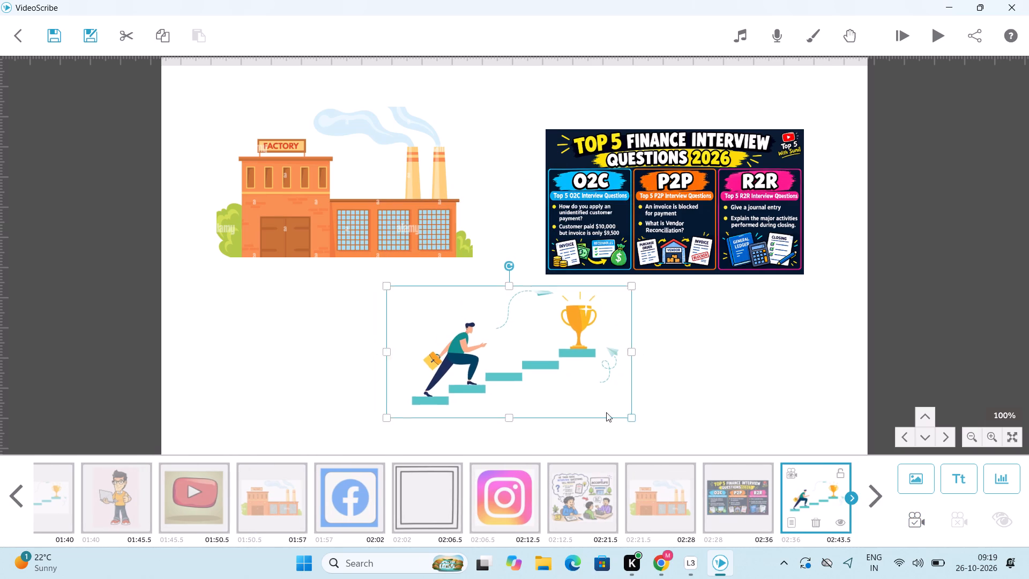
pyautogui.moveTo(606, 412); pyautogui.dragTo(593, 404)
pyautogui.moveTo(557, 387); pyautogui.dragTo(572, 395)
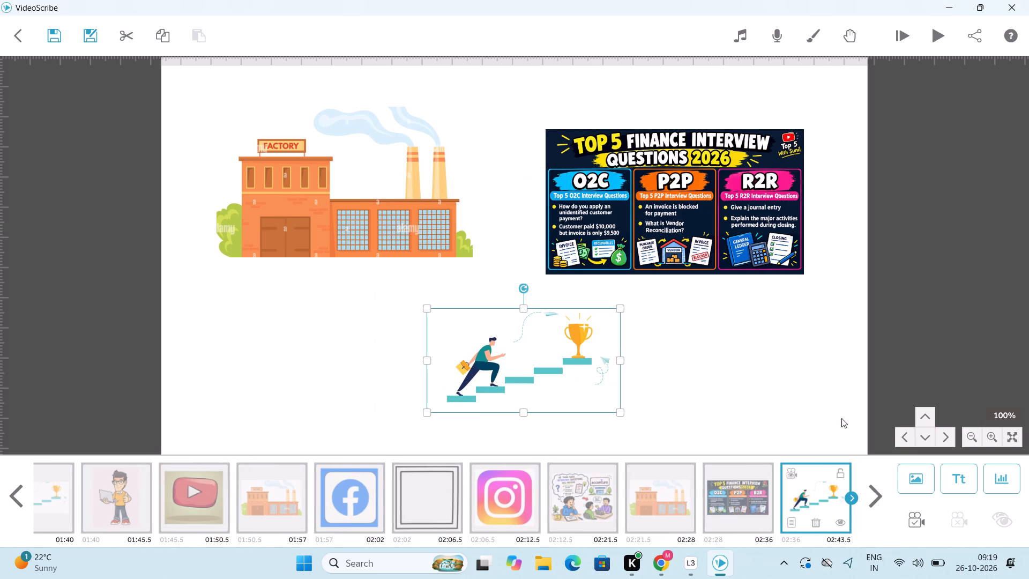
# In the blank canvas area below the trophy image, add the Instagram logo, shrink it, place it upper-left and set its camera to the current position.
pyautogui.doubleClick(920, 410)
pyautogui.moveTo(920, 410); pyautogui.dragTo(920, 411)
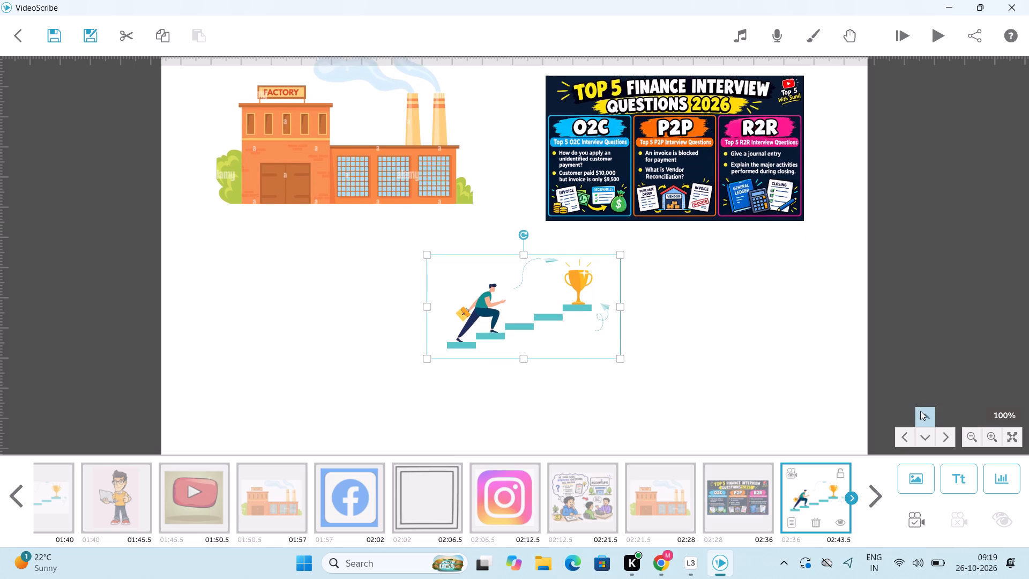
pyautogui.moveTo(920, 411); pyautogui.dragTo(923, 417)
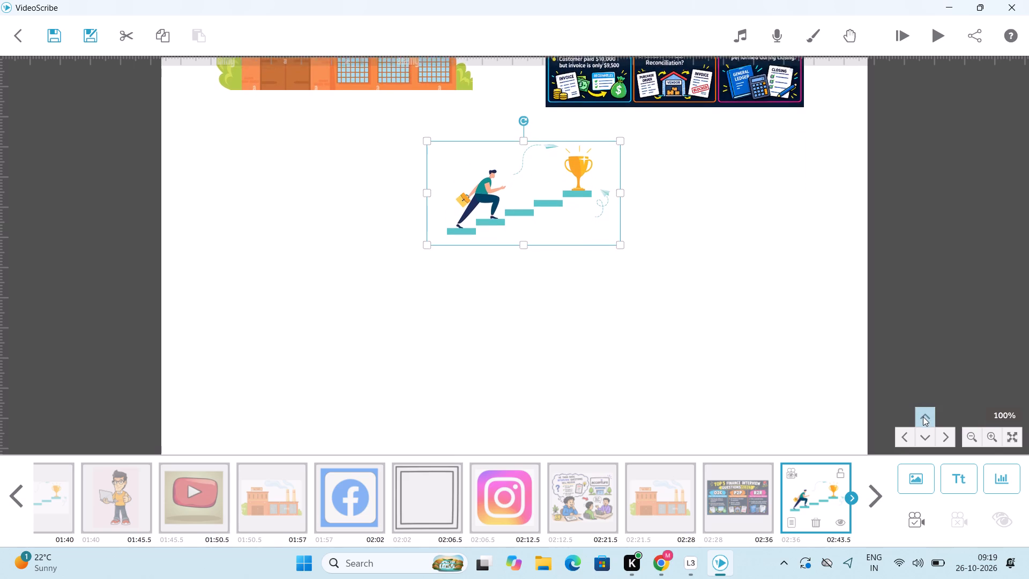
pyautogui.moveTo(923, 417); pyautogui.dragTo(924, 415)
pyautogui.tripleClick(924, 415)
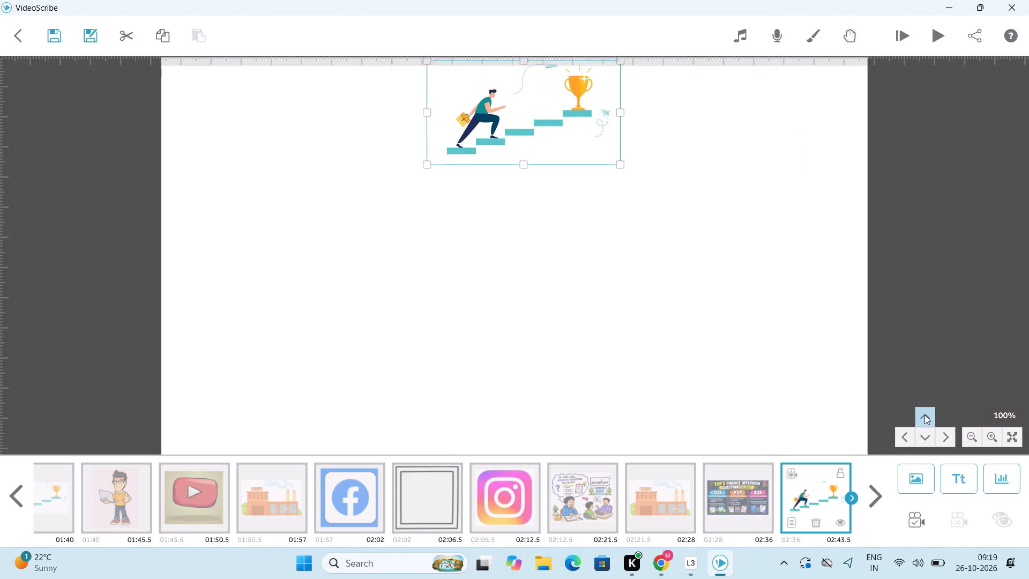
pyautogui.tripleClick(924, 415)
pyautogui.tripleClick(924, 415)
pyautogui.click(924, 415)
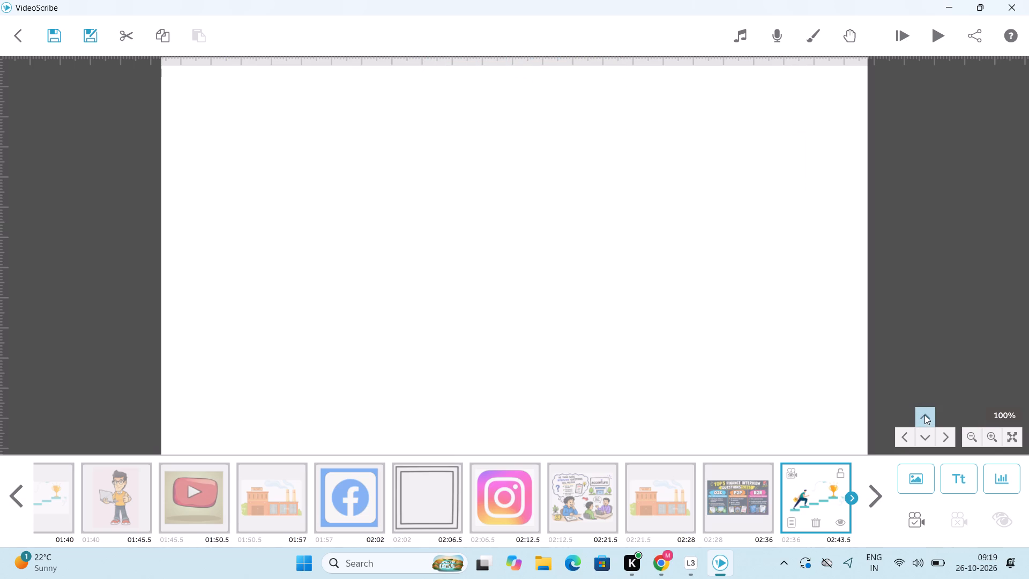
pyautogui.tripleClick(924, 415)
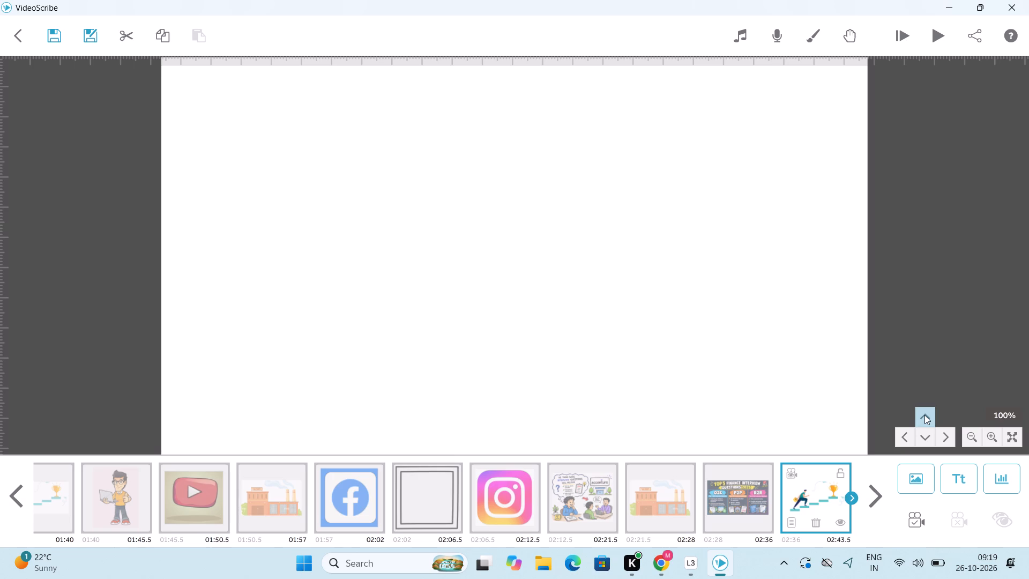
pyautogui.doubleClick(924, 415)
pyautogui.click(913, 486)
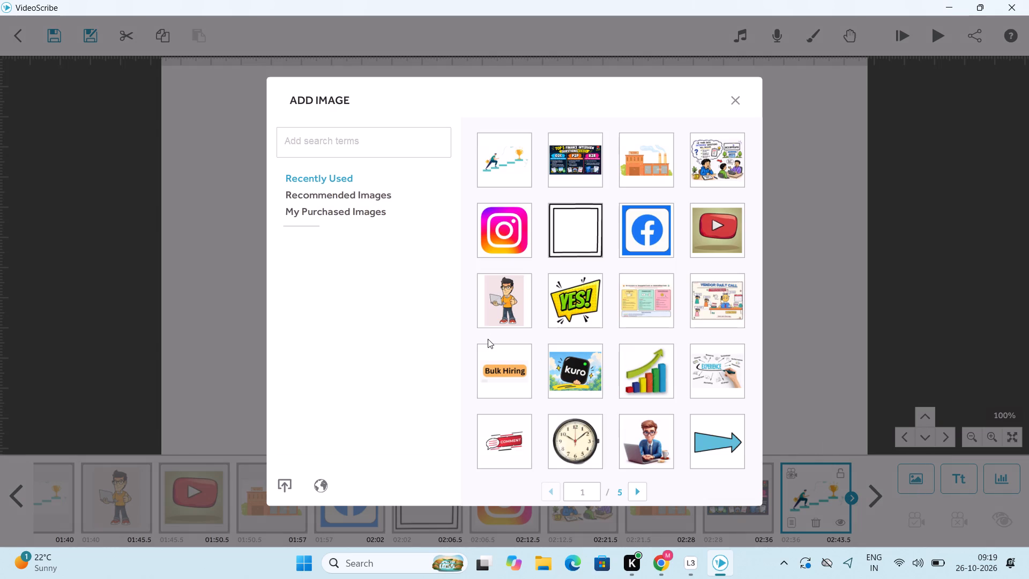
pyautogui.click(503, 227)
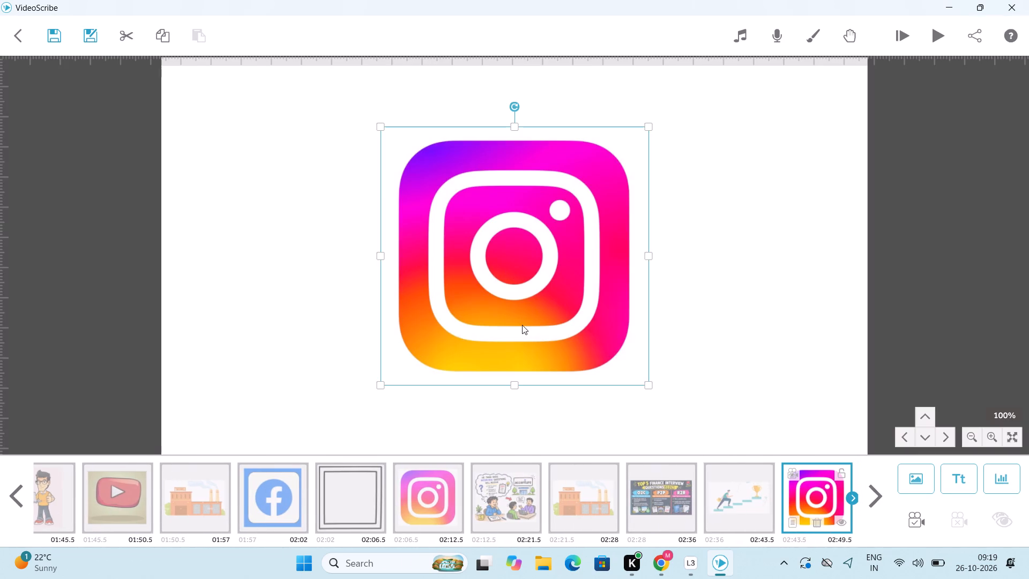
pyautogui.moveTo(648, 386); pyautogui.dragTo(584, 367)
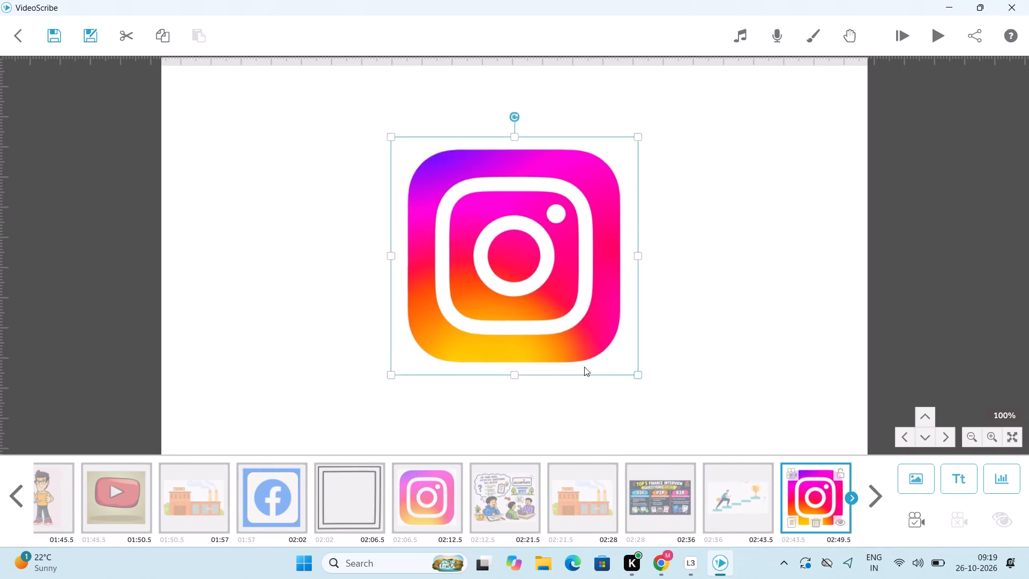
pyautogui.moveTo(584, 367); pyautogui.dragTo(527, 333)
pyautogui.moveTo(525, 314); pyautogui.dragTo(287, 228)
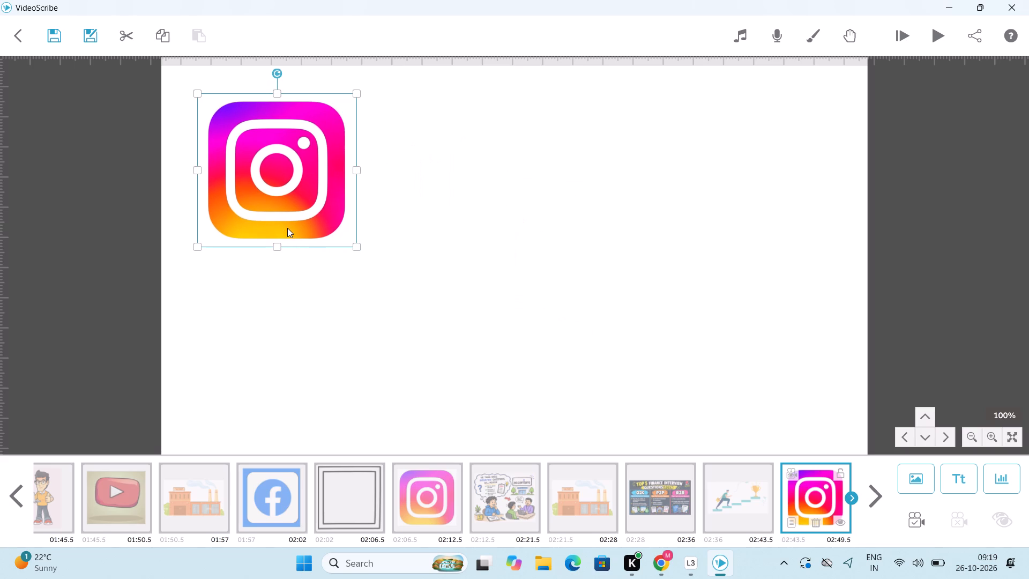
pyautogui.click(916, 525)
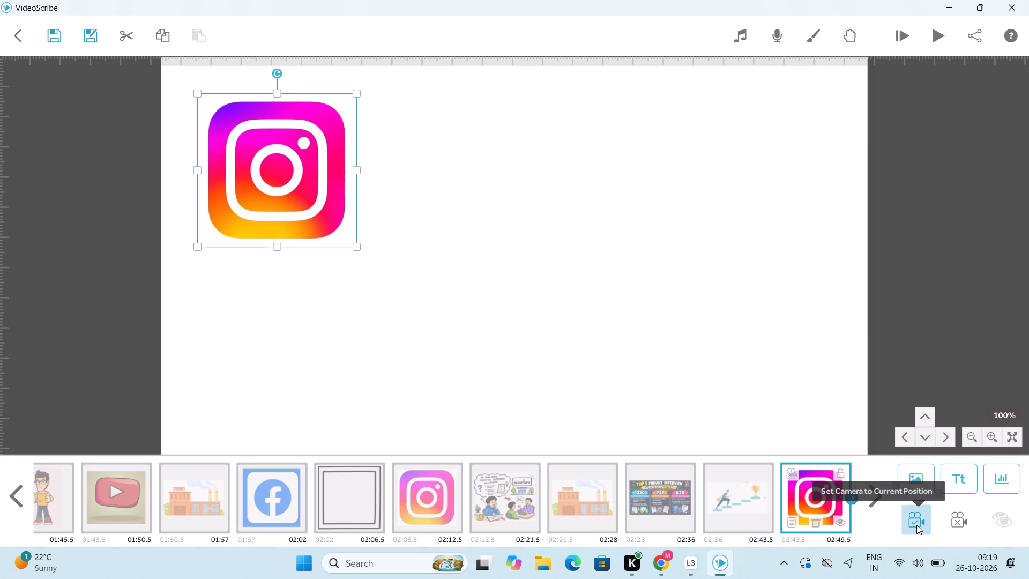
pyautogui.doubleClick(800, 505)
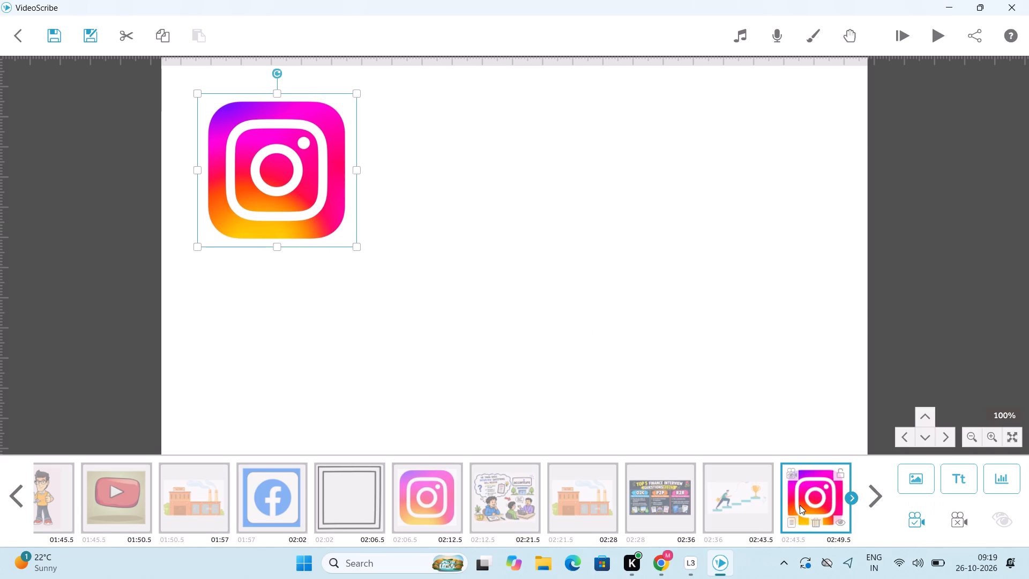
# Add the black double-line square frame image, shrink it, place it right of the Instagram logo and set its camera to the current position.
pyautogui.click(927, 484)
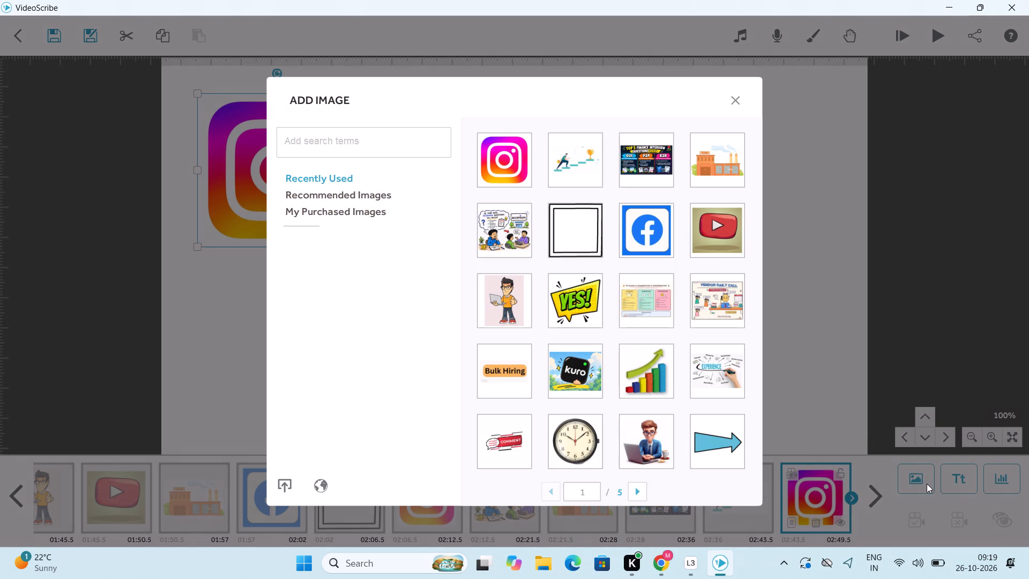
pyautogui.click(567, 231)
pyautogui.moveTo(646, 392); pyautogui.dragTo(593, 329)
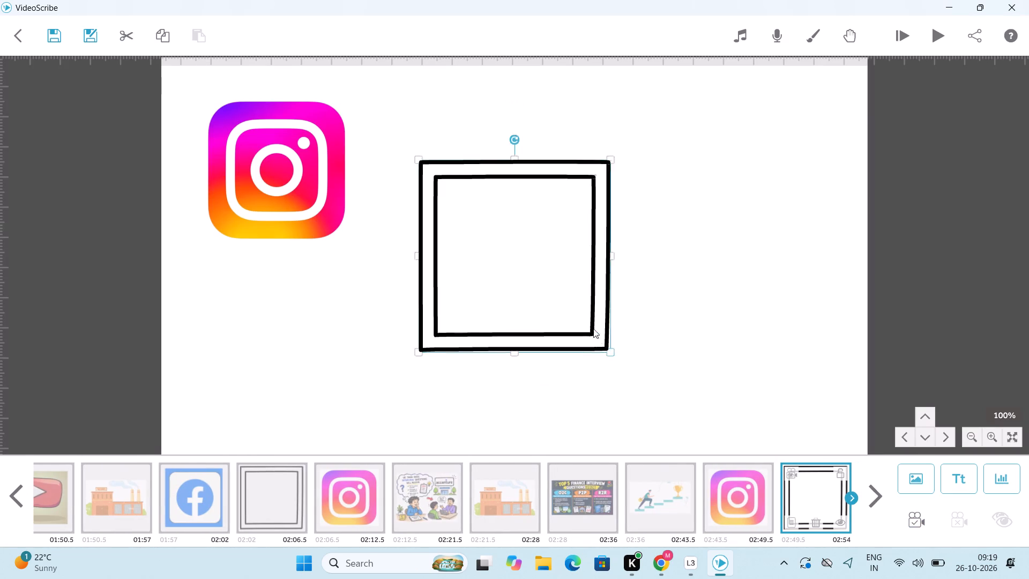
pyautogui.moveTo(593, 329); pyautogui.dragTo(575, 309)
pyautogui.moveTo(543, 288); pyautogui.dragTo(527, 209)
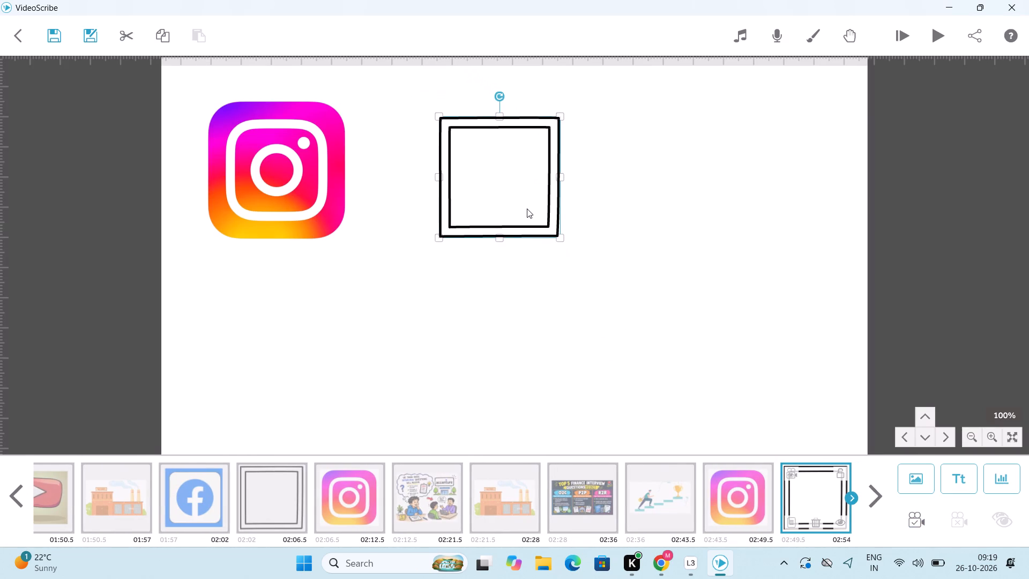
pyautogui.click(923, 522)
# Add the Vendor Daily Call image, resize it slightly larger than the square frame, place it to the frame's right and set its camera position.
pyautogui.click(920, 484)
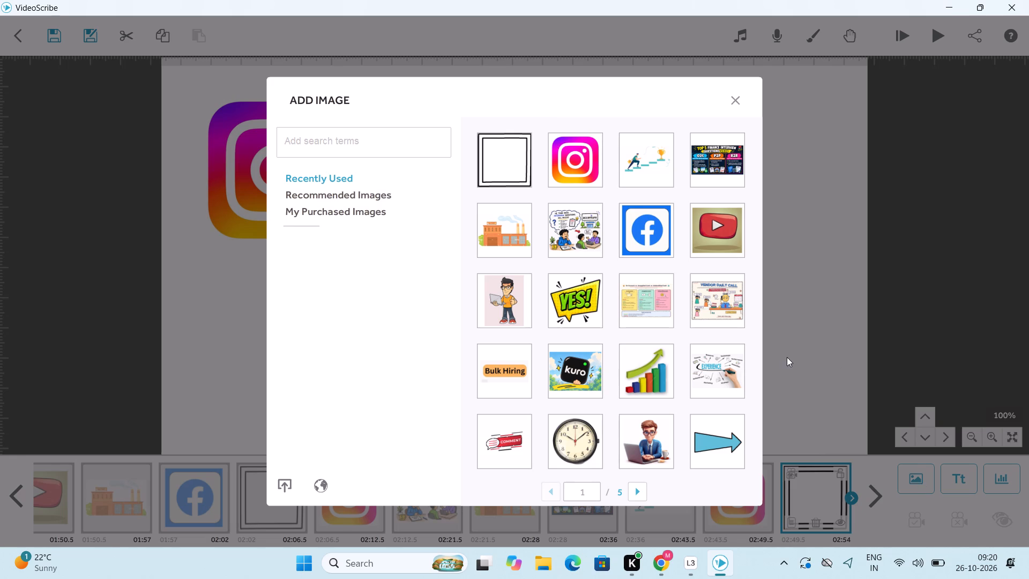
pyautogui.click(696, 287)
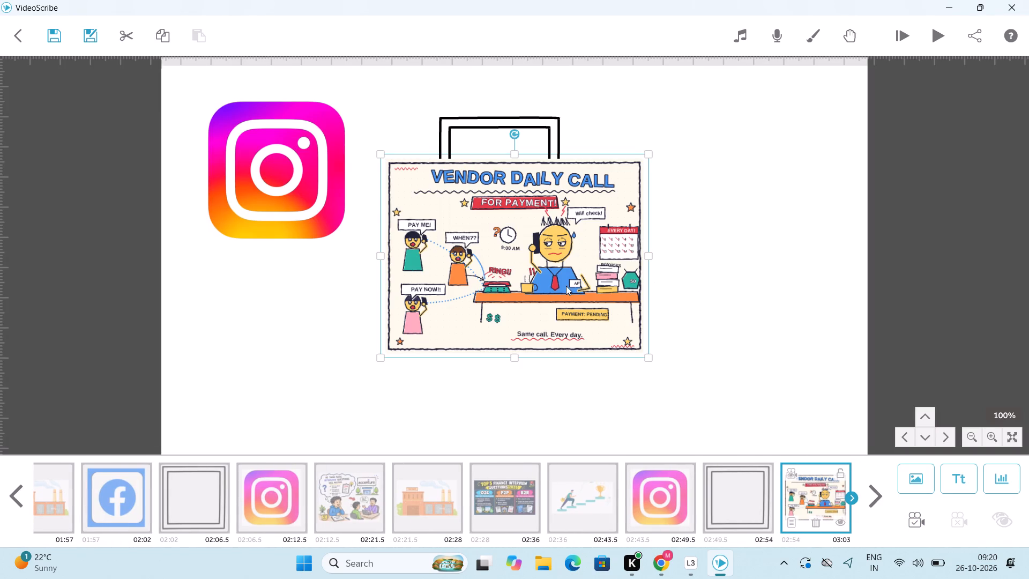
pyautogui.moveTo(651, 360); pyautogui.dragTo(573, 304)
pyautogui.moveTo(512, 289); pyautogui.dragTo(698, 223)
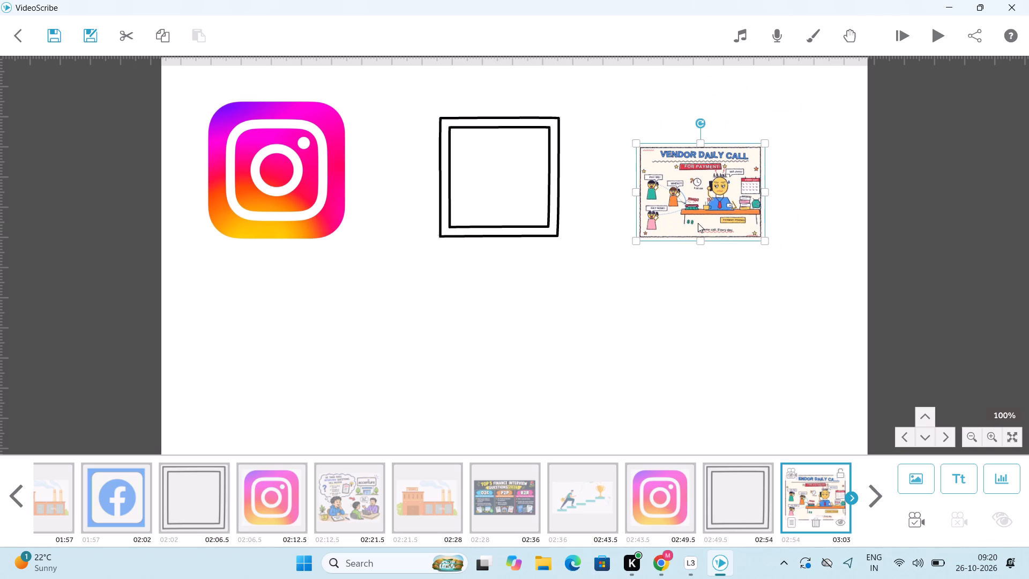
pyautogui.moveTo(698, 223); pyautogui.dragTo(697, 219)
pyautogui.moveTo(765, 235); pyautogui.dragTo(806, 263)
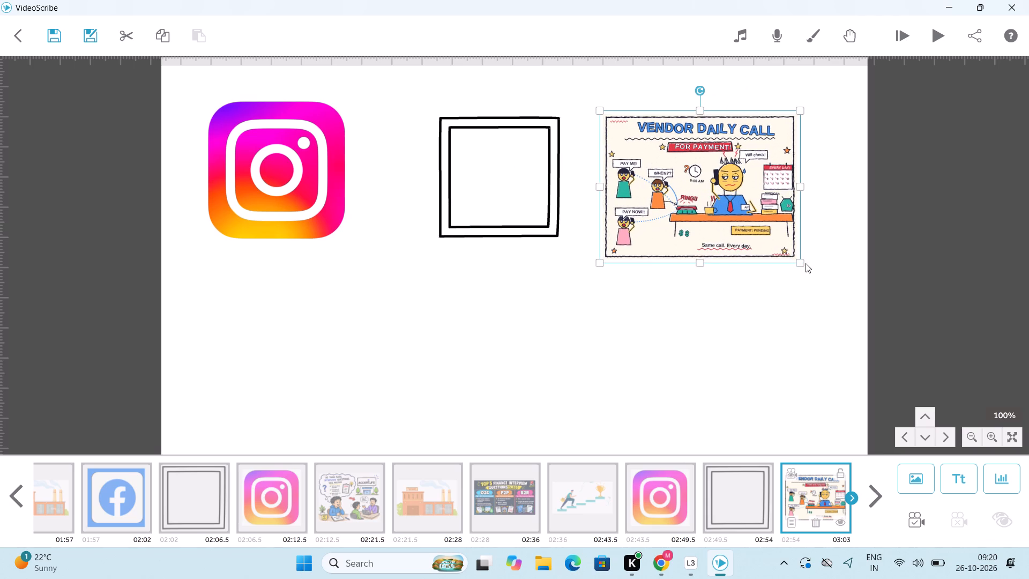
pyautogui.moveTo(774, 248); pyautogui.dragTo(802, 249)
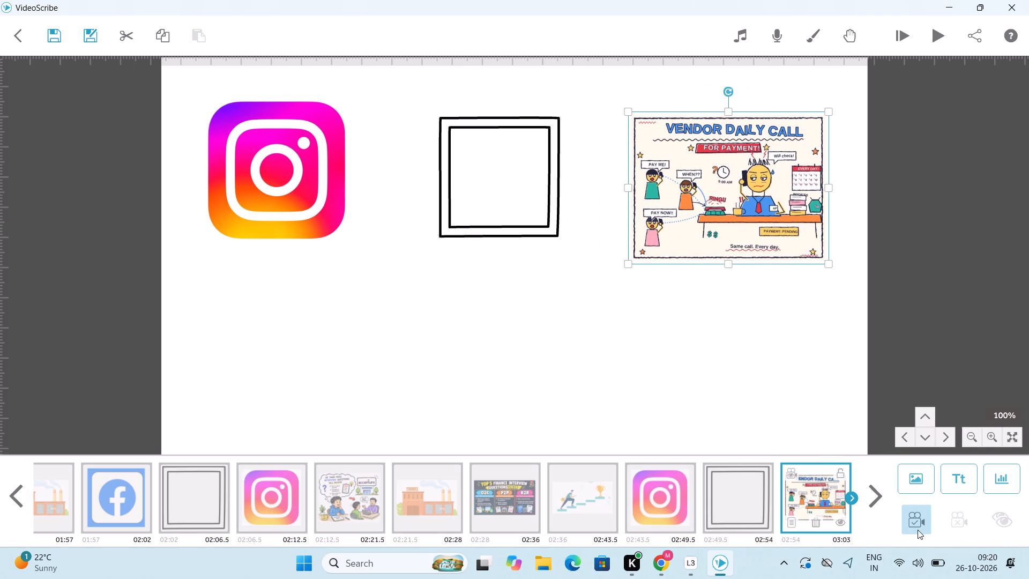
pyautogui.click(918, 530)
# Add the Top 5 Finance Interview Questions image, shrink it slightly and place it below the Instagram logo.
pyautogui.click(918, 481)
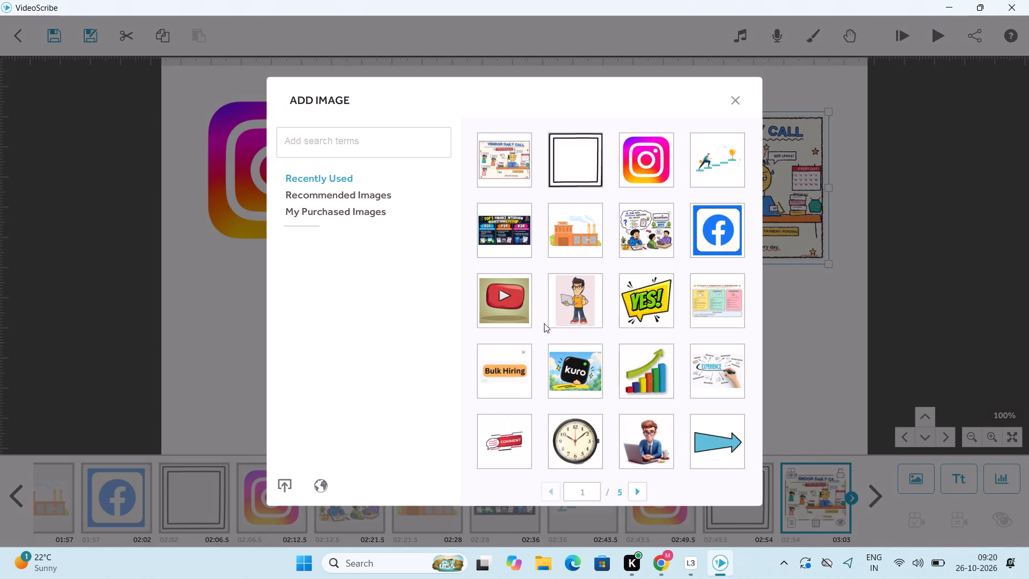
pyautogui.click(492, 229)
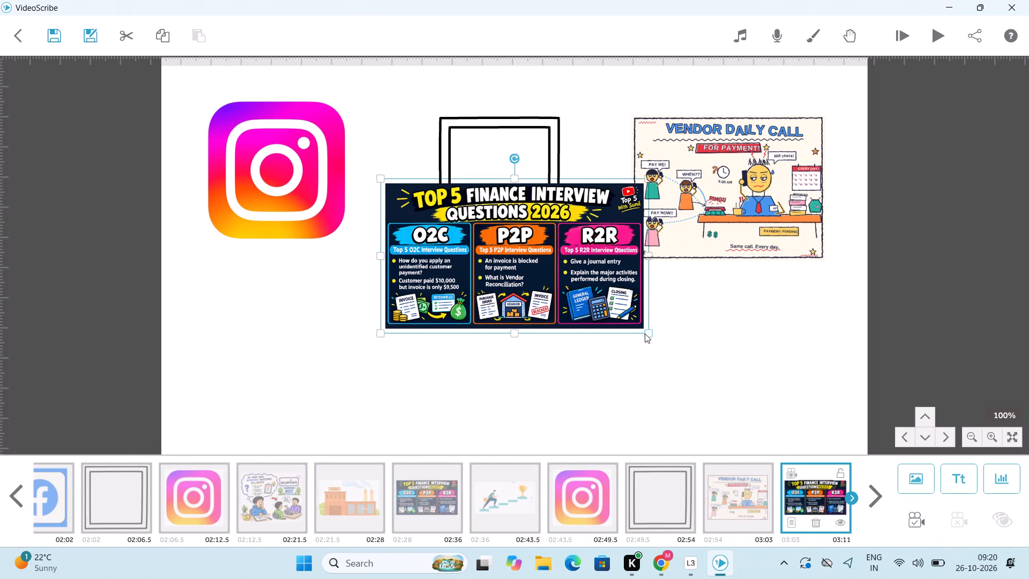
pyautogui.moveTo(645, 333); pyautogui.dragTo(610, 320)
pyautogui.click(565, 293)
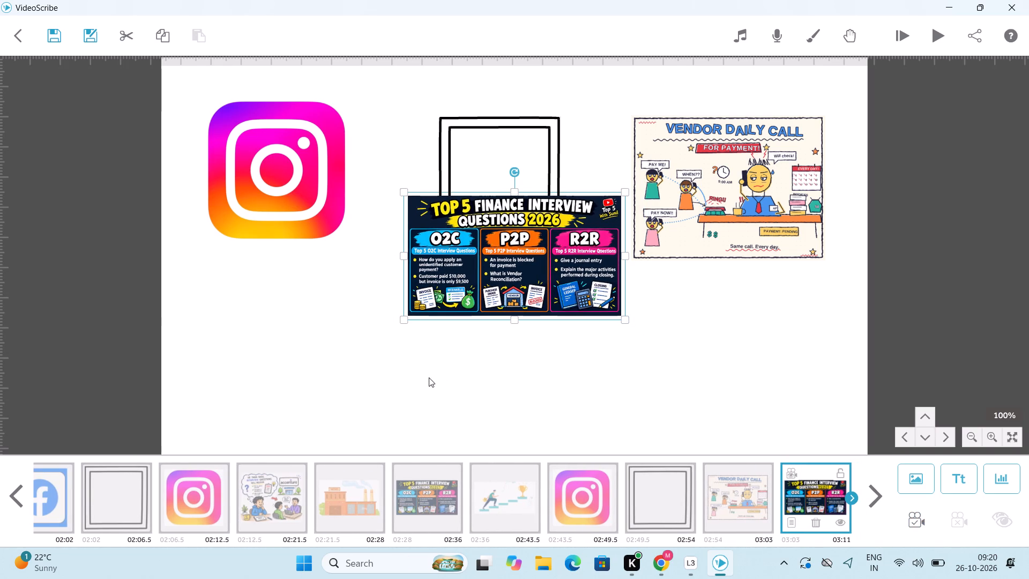
pyautogui.moveTo(531, 274); pyautogui.dragTo(339, 367)
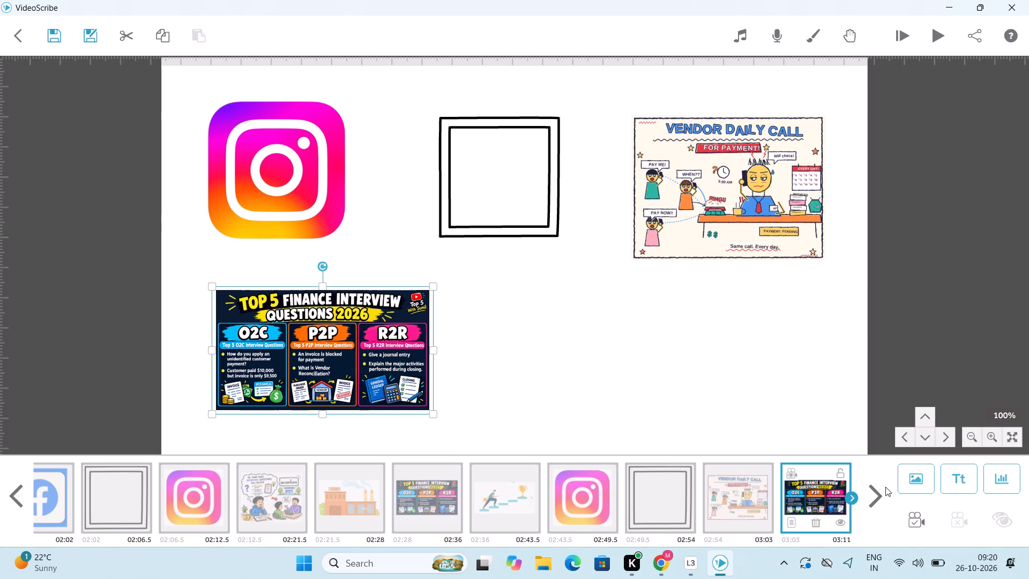
# Add the man climbing steps to a trophy image, shrink it slightly, place it right of the lower finance questions image and set its camera.
pyautogui.click(918, 486)
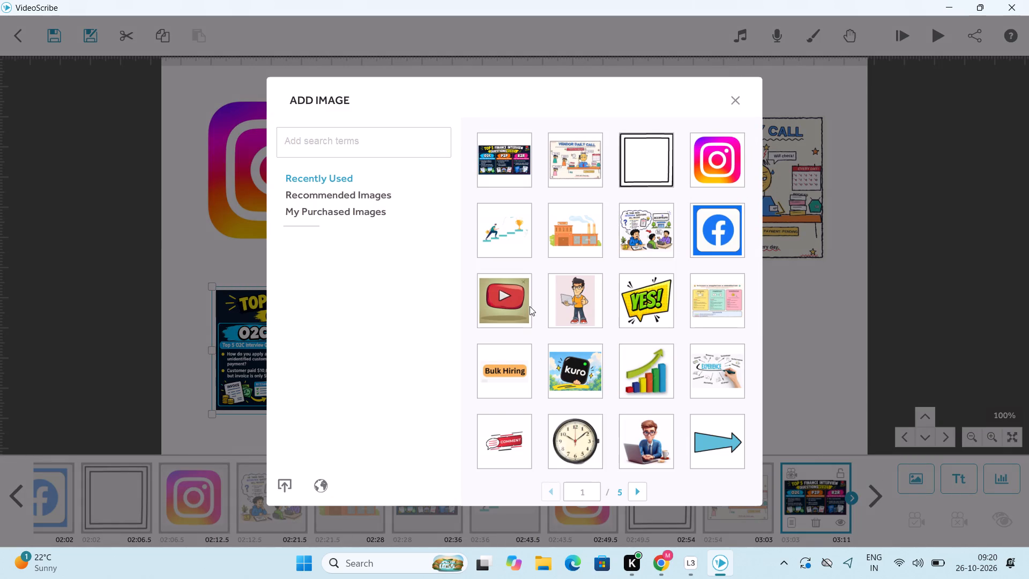
pyautogui.click(493, 228)
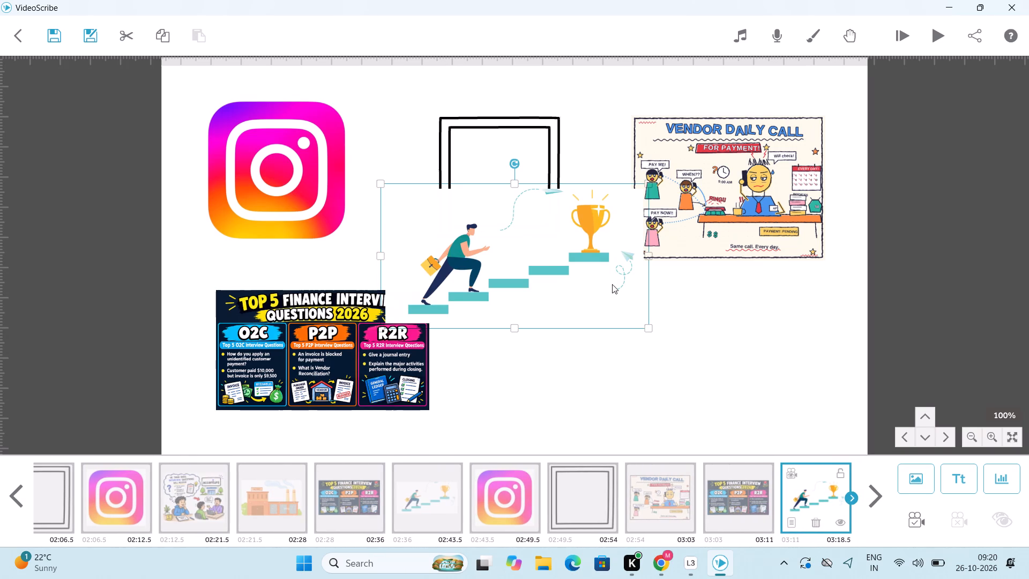
pyautogui.moveTo(648, 327); pyautogui.dragTo(588, 280)
pyautogui.moveTo(540, 259); pyautogui.dragTo(647, 368)
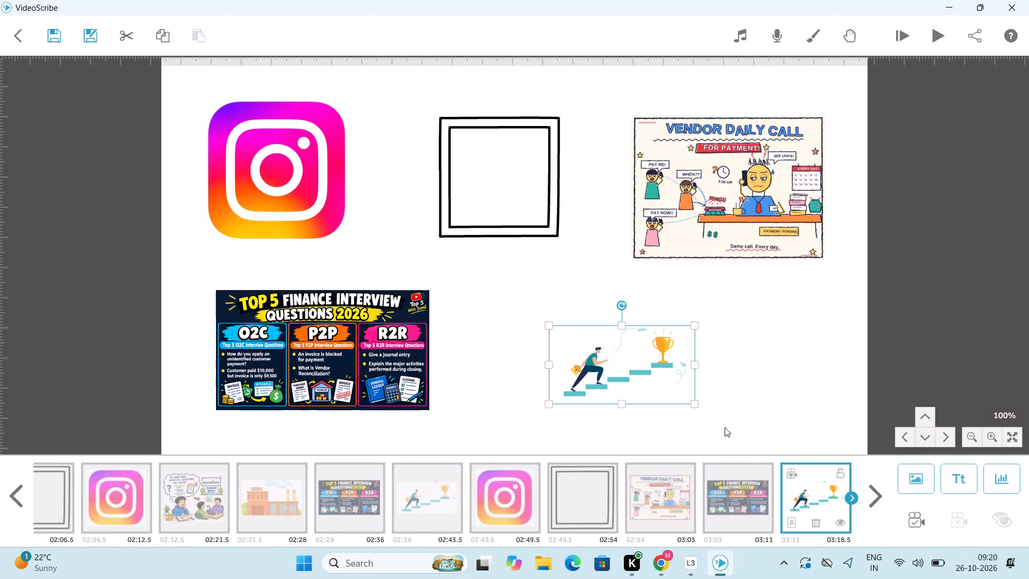
pyautogui.moveTo(696, 403); pyautogui.dragTo(737, 433)
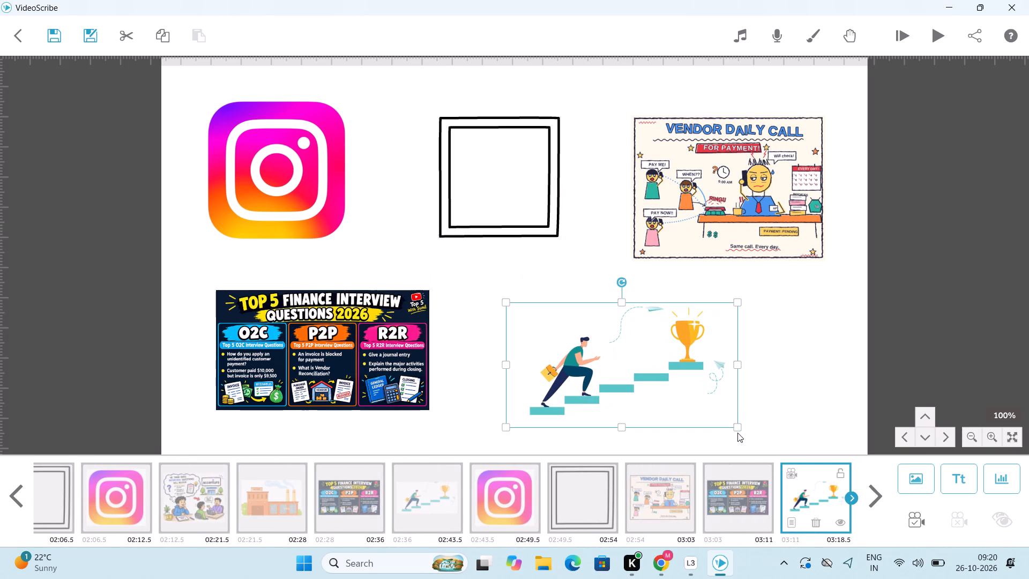
pyautogui.click(903, 521)
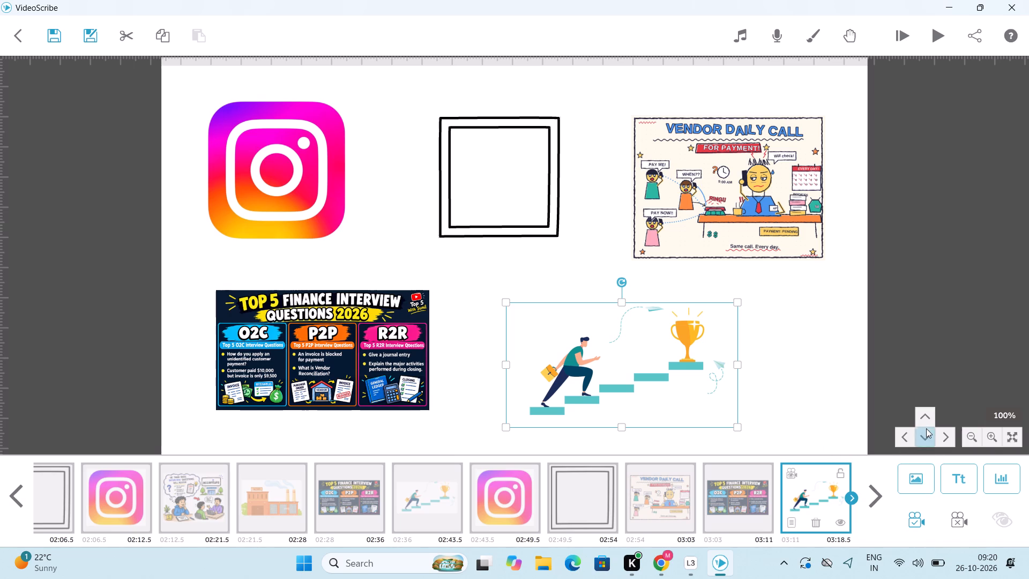
# Below the finance questions and trophy images, add the YouTube logo, Facebook logo, square frame and man with laptop images.
pyautogui.tripleClick(926, 422)
pyautogui.moveTo(926, 422); pyautogui.dragTo(925, 420)
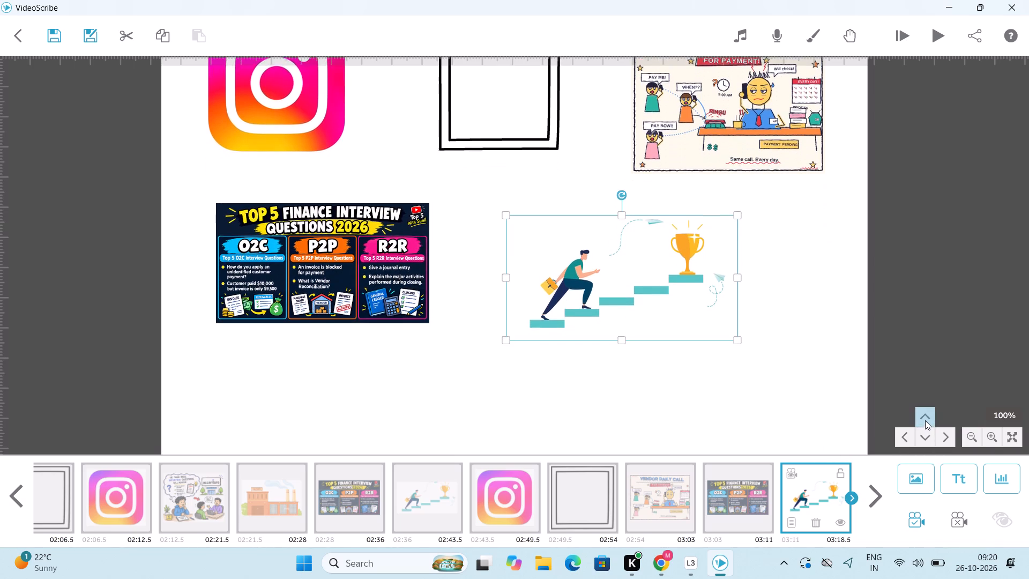
pyautogui.moveTo(925, 420); pyautogui.dragTo(926, 414)
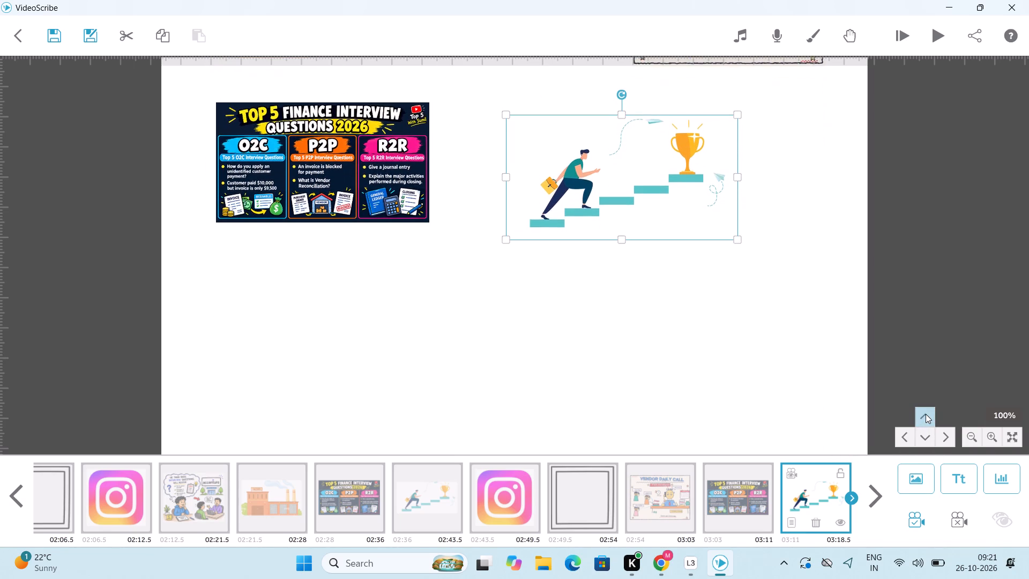
pyautogui.moveTo(926, 414); pyautogui.dragTo(926, 411)
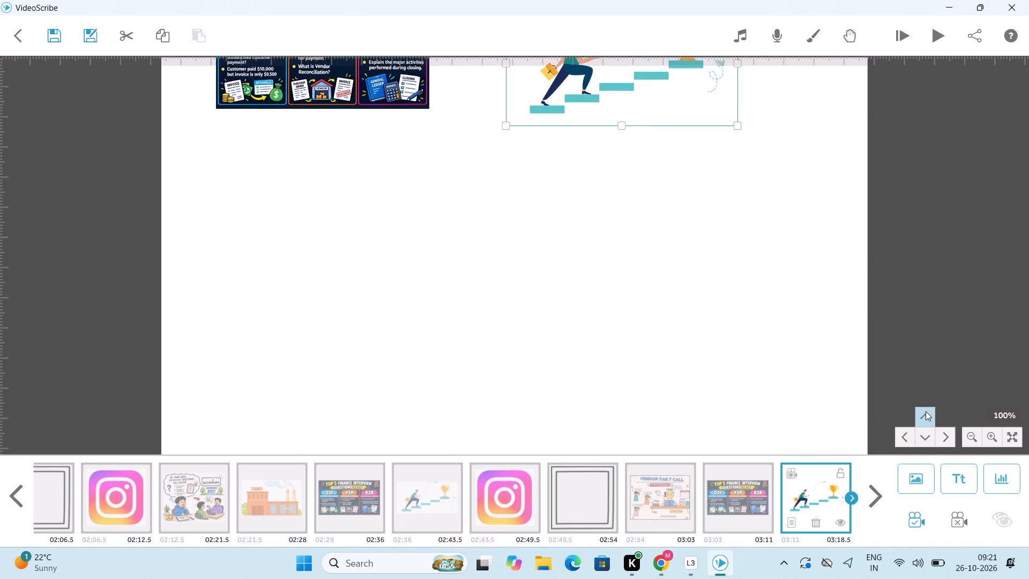
pyautogui.moveTo(926, 411); pyautogui.dragTo(927, 414)
pyautogui.tripleClick(927, 414)
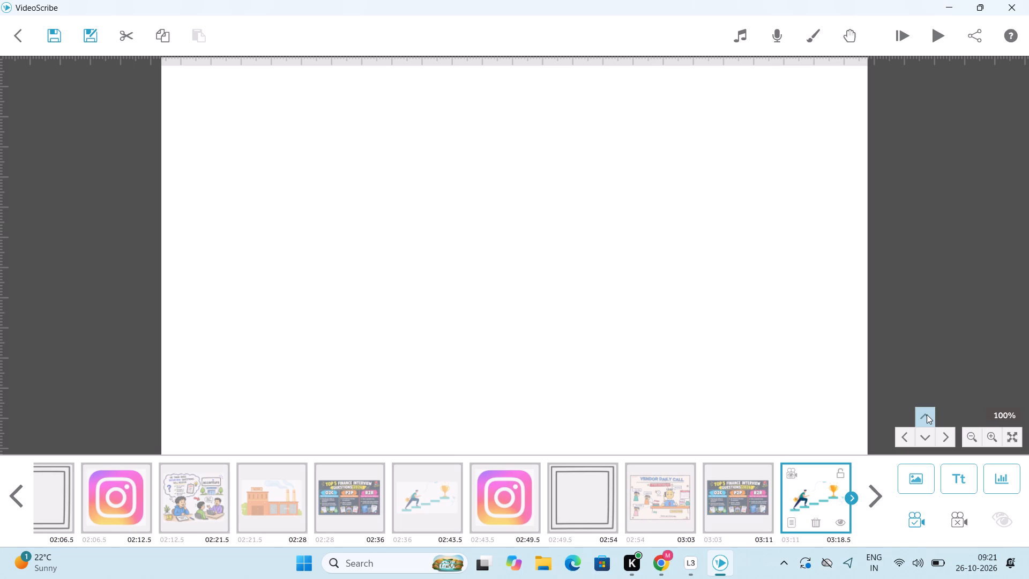
pyautogui.click(927, 414)
pyautogui.click(914, 499)
pyautogui.click(920, 484)
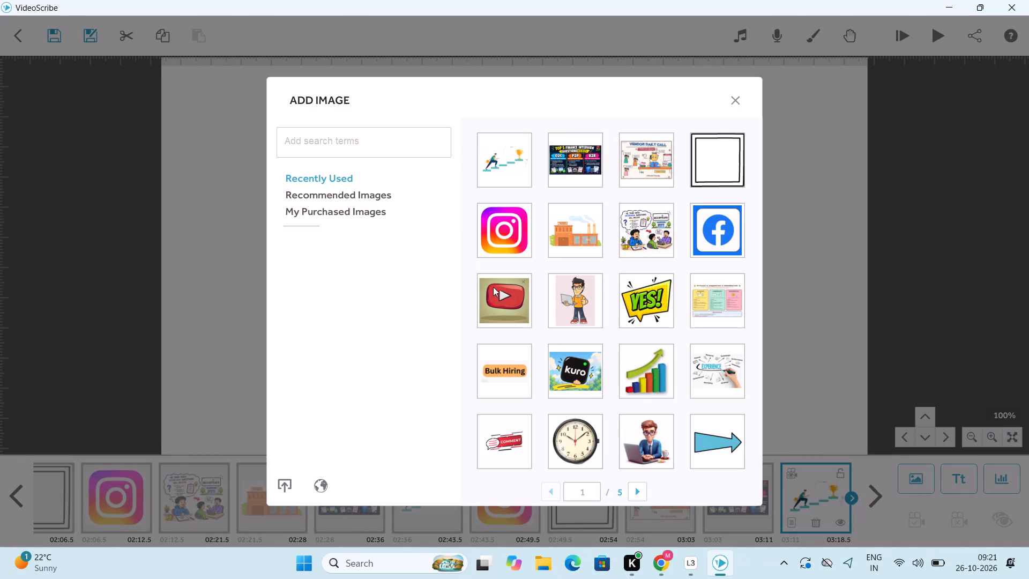
# Add the YouTube logo image, shrink it, place it in the upper-left part of the blank canvas area and set its camera position.
pyautogui.click(494, 287)
pyautogui.moveTo(651, 377); pyautogui.dragTo(576, 318)
pyautogui.moveTo(558, 307); pyautogui.dragTo(324, 211)
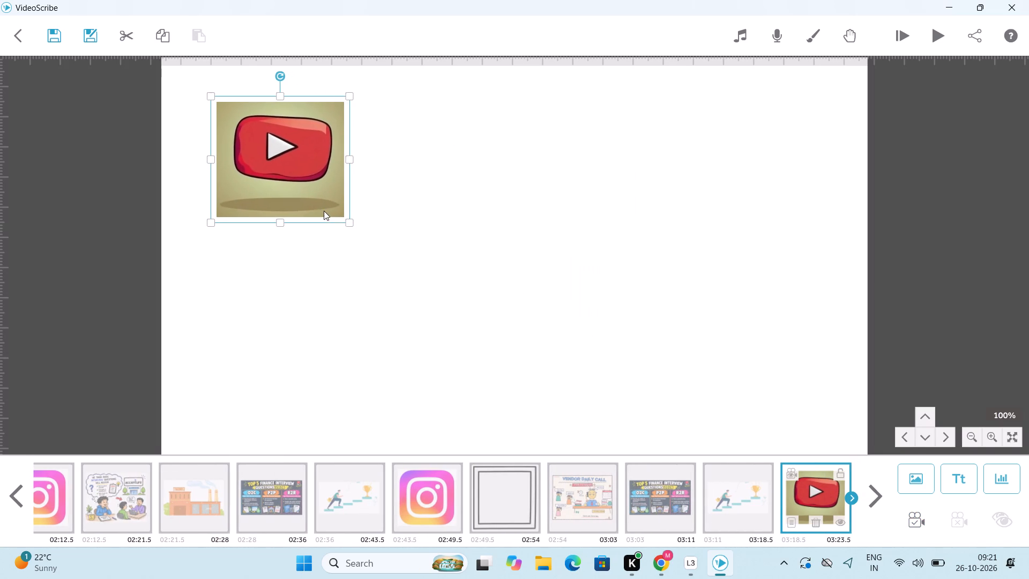
pyautogui.click(906, 518)
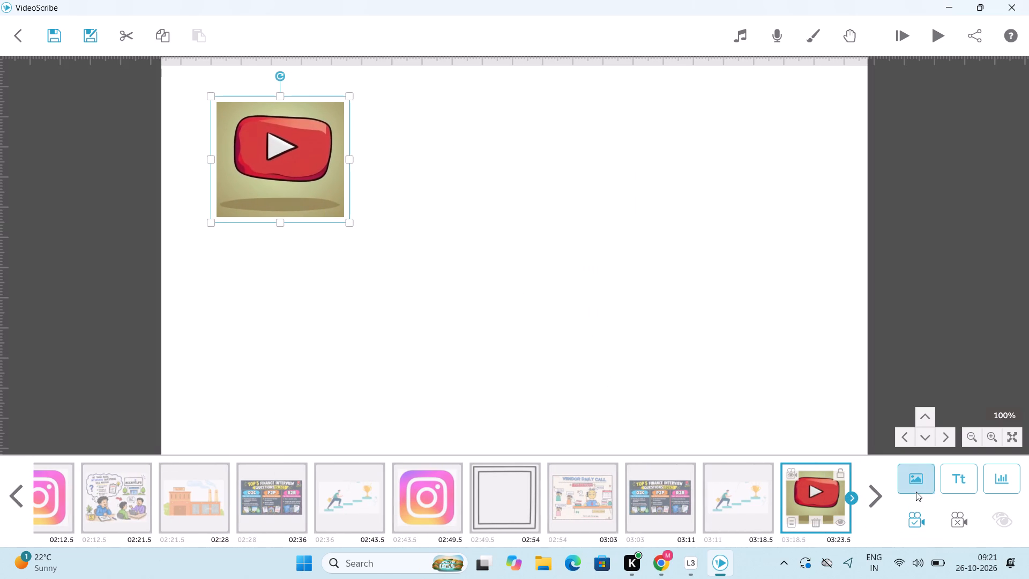
# Add the Facebook logo image, shrink it, place it to the lower right of the YouTube logo and set its camera position.
pyautogui.click(916, 492)
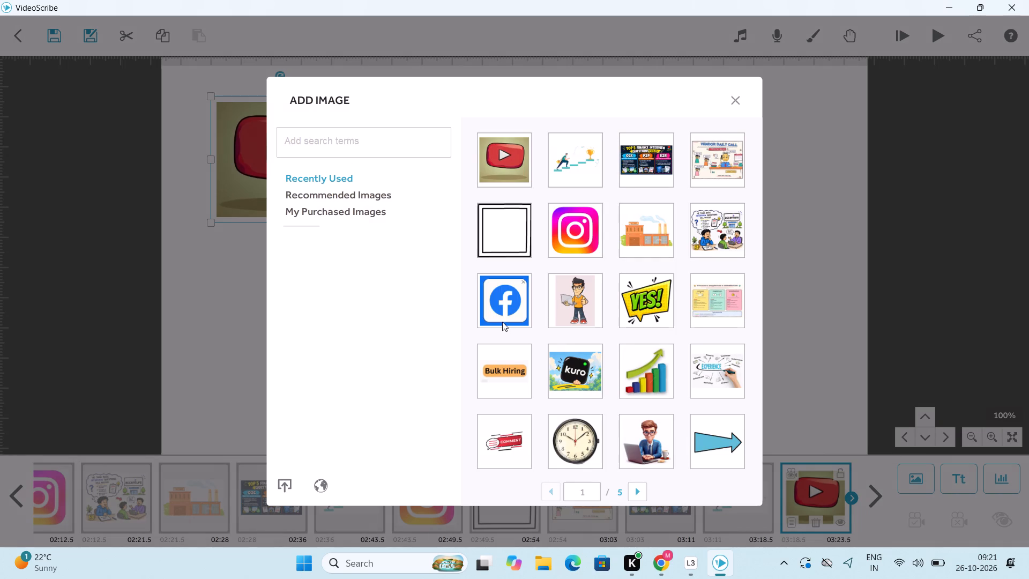
pyautogui.click(502, 311)
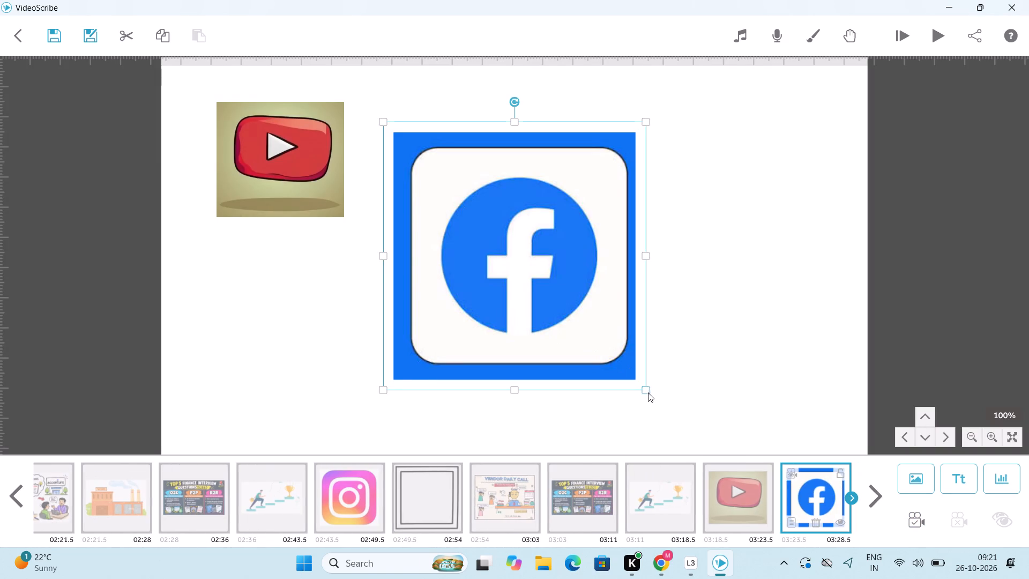
pyautogui.moveTo(646, 391); pyautogui.dragTo(591, 326)
pyautogui.moveTo(561, 302); pyautogui.dragTo(650, 334)
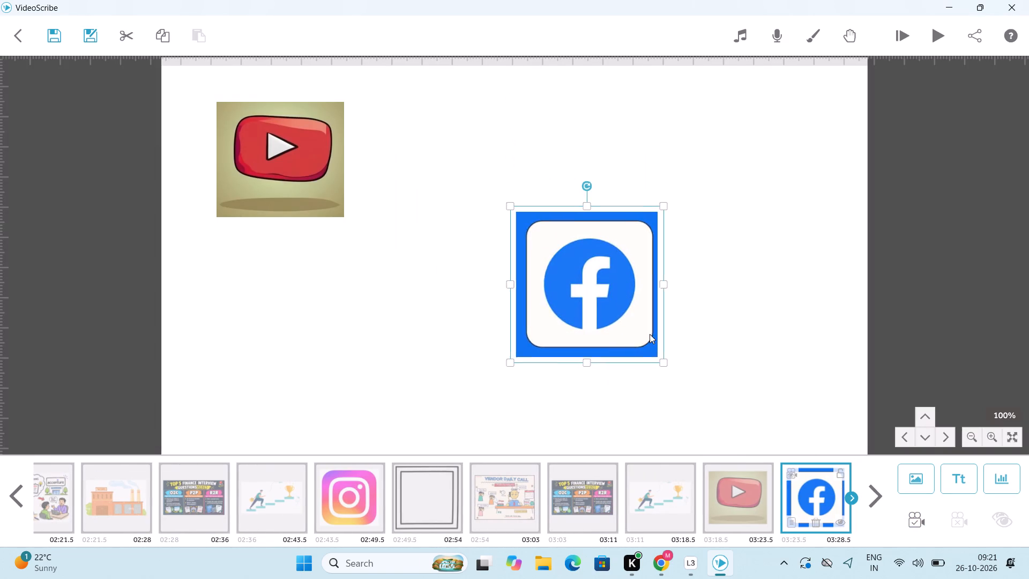
pyautogui.moveTo(650, 334); pyautogui.dragTo(669, 335)
pyautogui.click(909, 526)
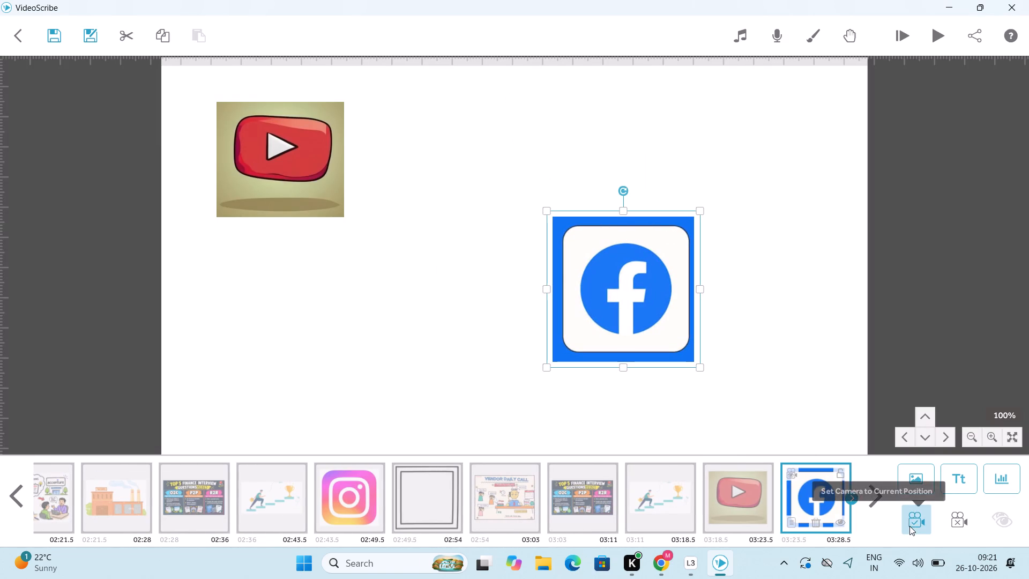
# Add the double-line square frame image, shrink it to fit around the Facebook logo and set its camera position.
pyautogui.click(915, 485)
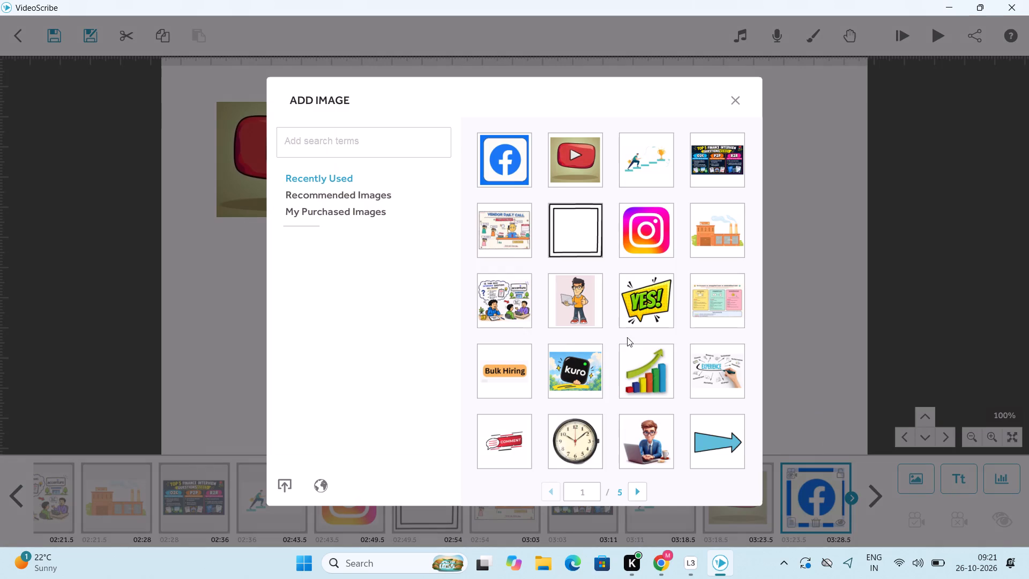
pyautogui.click(579, 225)
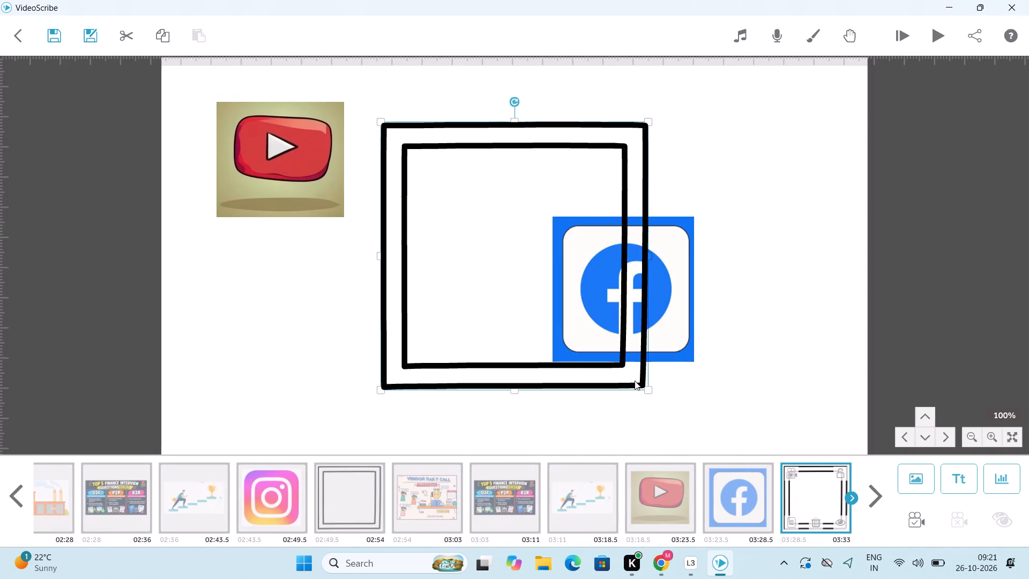
pyautogui.moveTo(650, 392); pyautogui.dragTo(579, 355)
pyautogui.moveTo(529, 337); pyautogui.dragTo(635, 367)
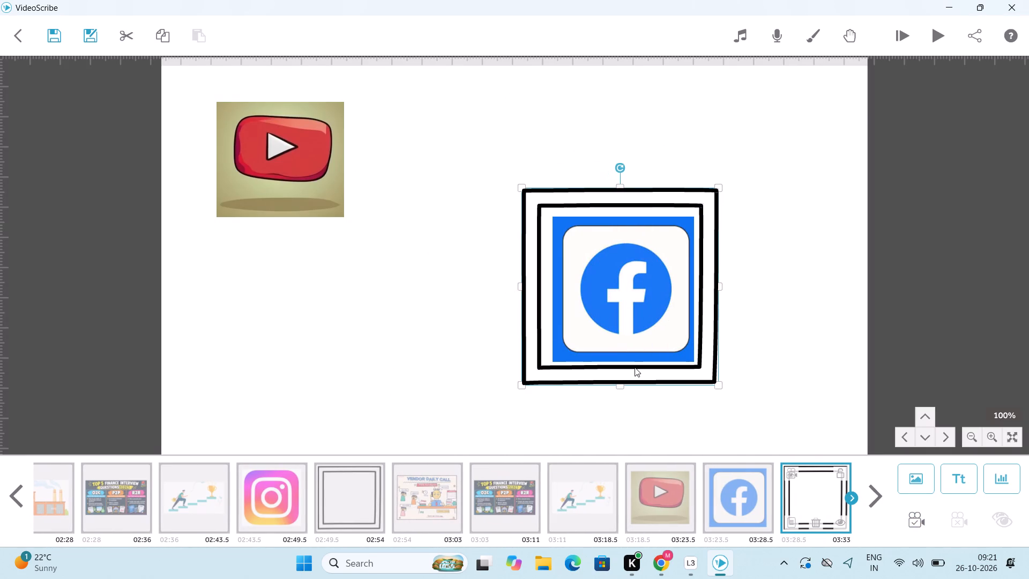
pyautogui.click(909, 517)
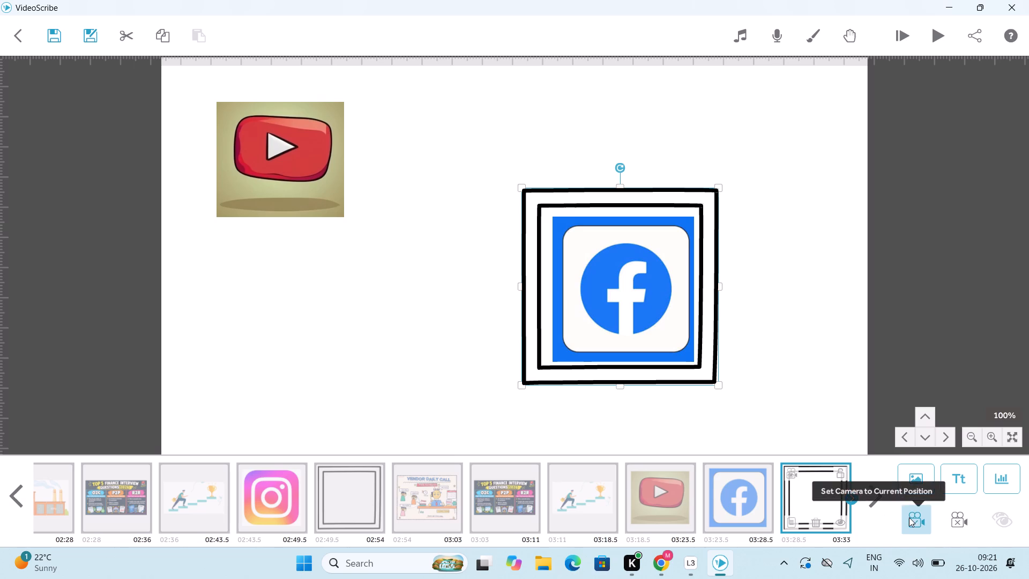
# In the blank canvas area below the framed Facebook logo, add the man with laptop image and shrink it.
pyautogui.tripleClick(926, 419)
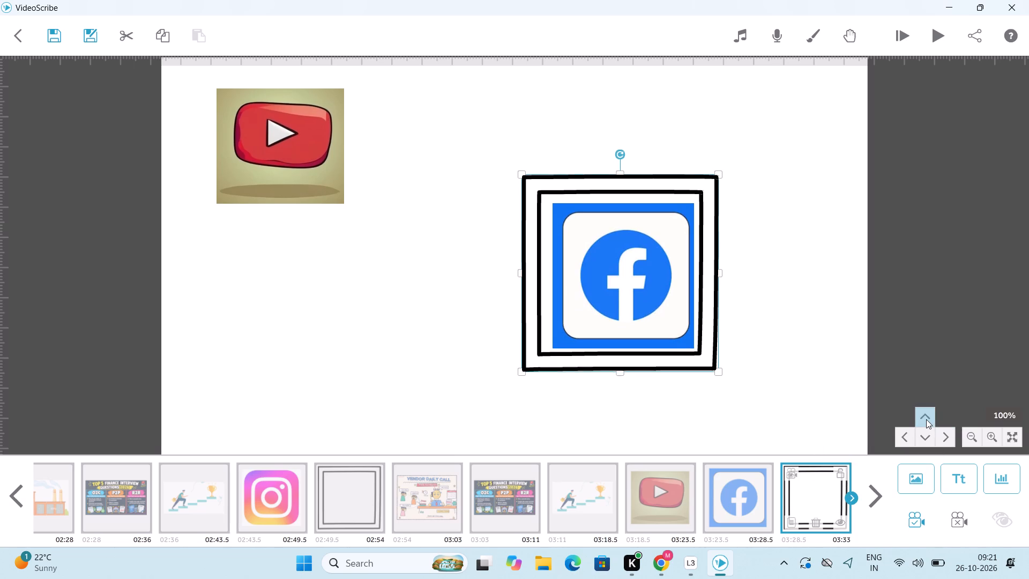
pyautogui.doubleClick(926, 419)
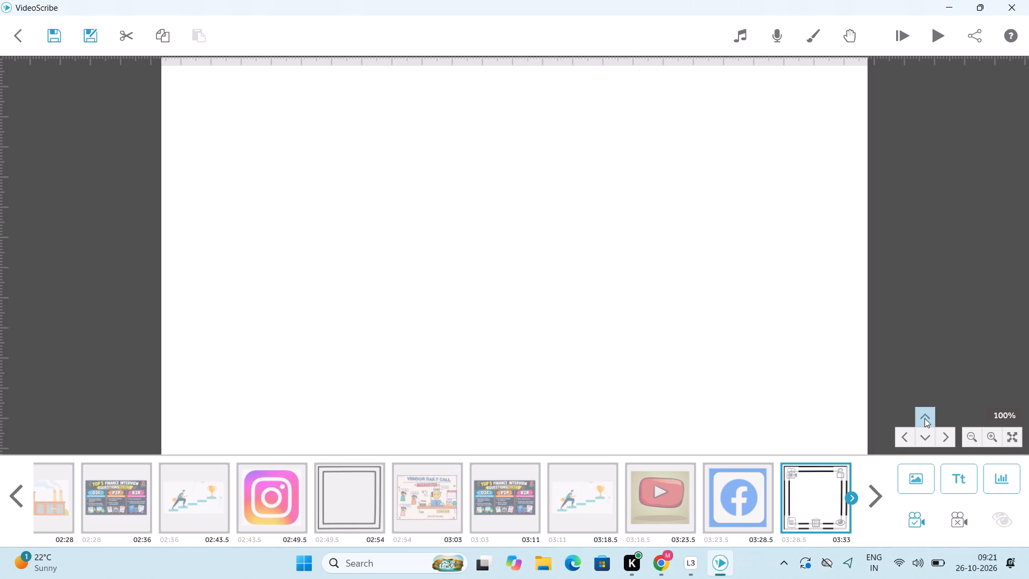
pyautogui.doubleClick(924, 418)
pyautogui.click(919, 479)
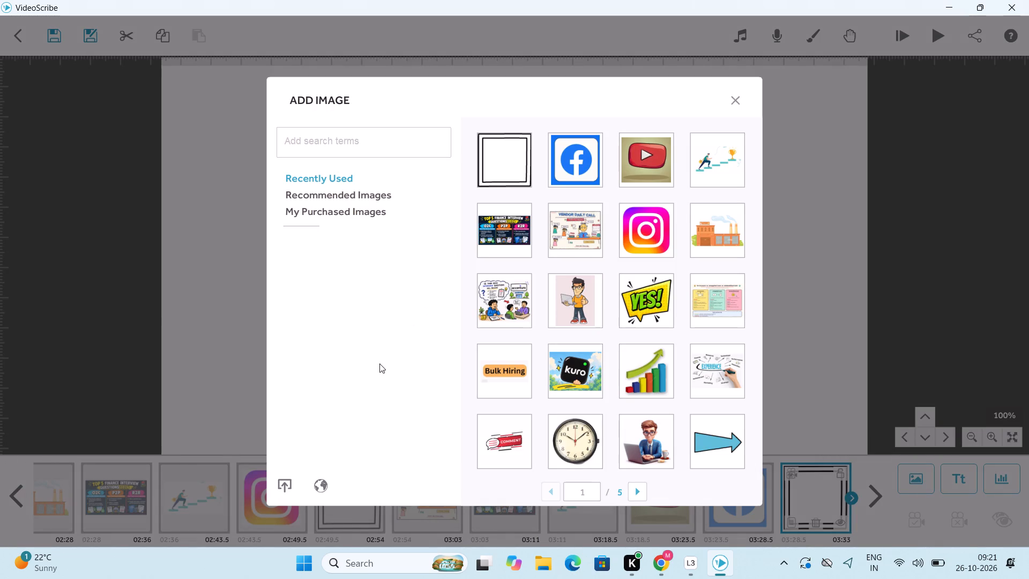
pyautogui.click(569, 309)
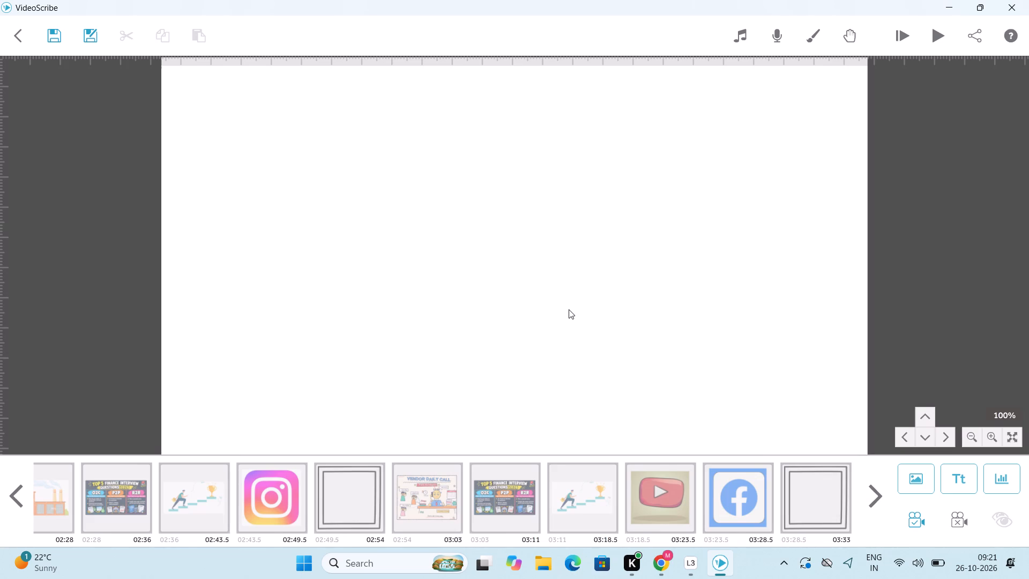
pyautogui.moveTo(621, 391); pyautogui.dragTo(593, 357)
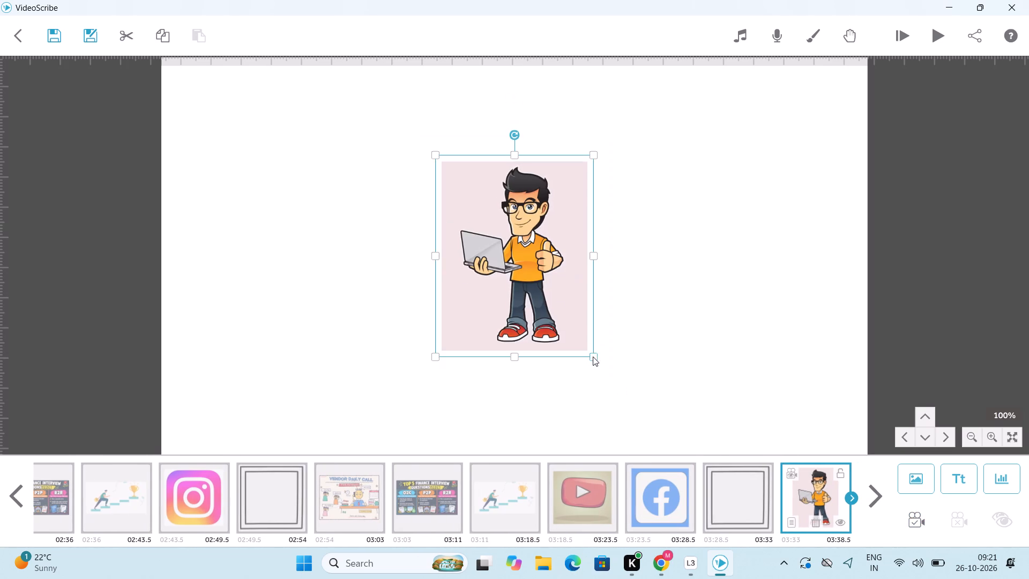
# Place the man with laptop image on the left side of its blank canvas area and set its camera position.
pyautogui.moveTo(557, 336); pyautogui.dragTo(330, 329)
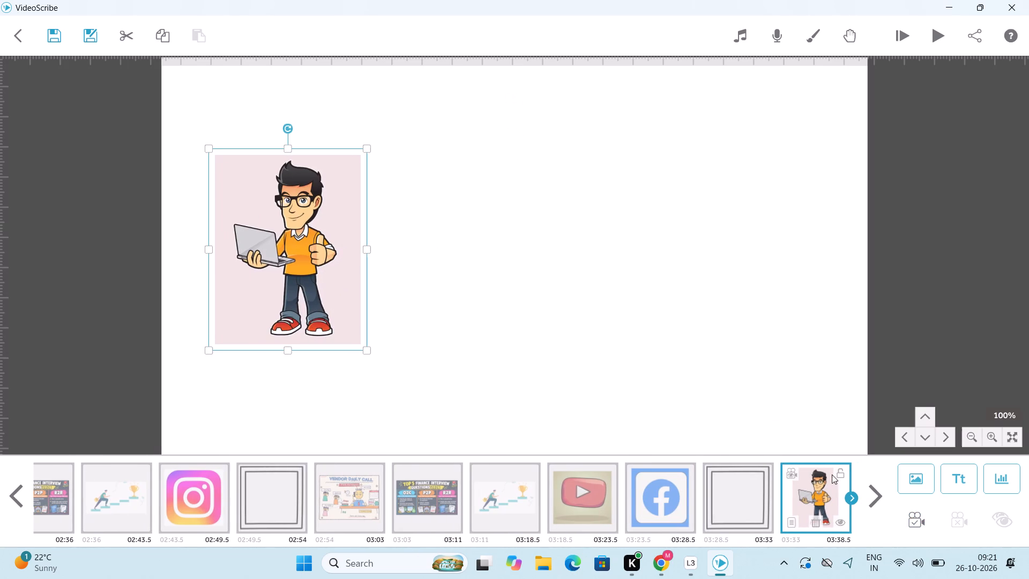
pyautogui.click(921, 529)
# Add the Accenture interview questions image, place it right of the man with laptop and set its camera position.
pyautogui.click(914, 484)
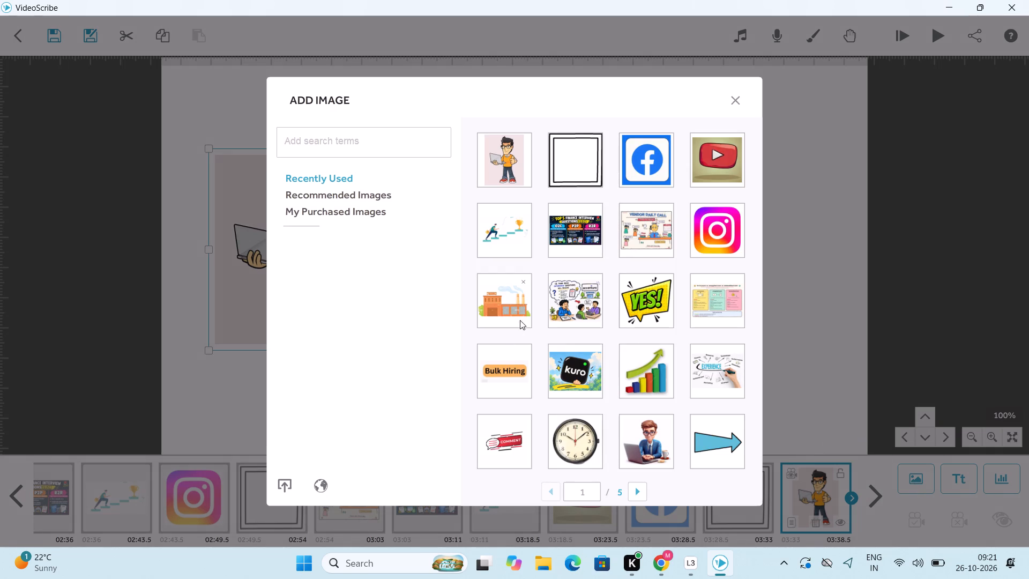
pyautogui.click(564, 303)
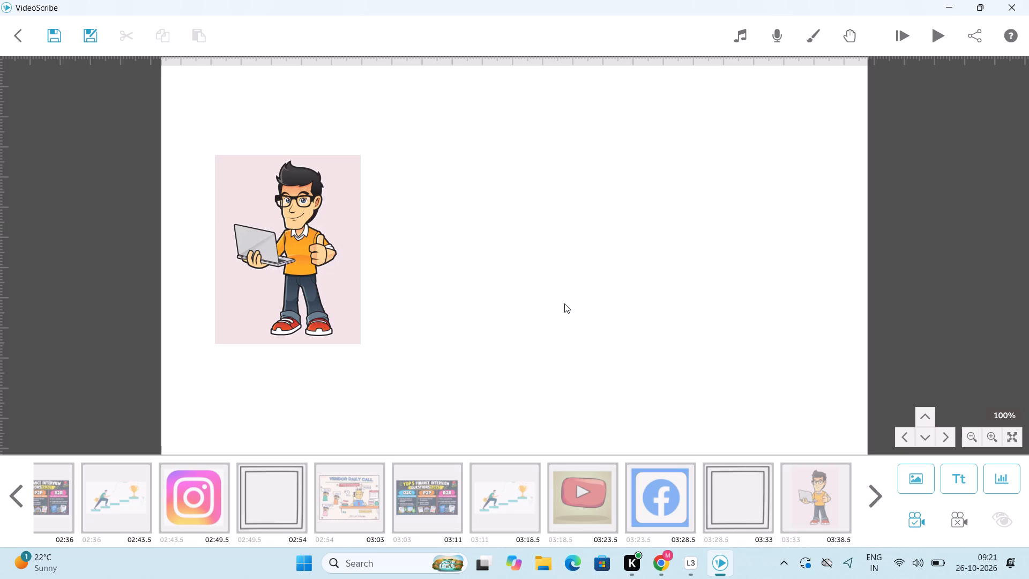
pyautogui.moveTo(589, 313); pyautogui.dragTo(712, 338)
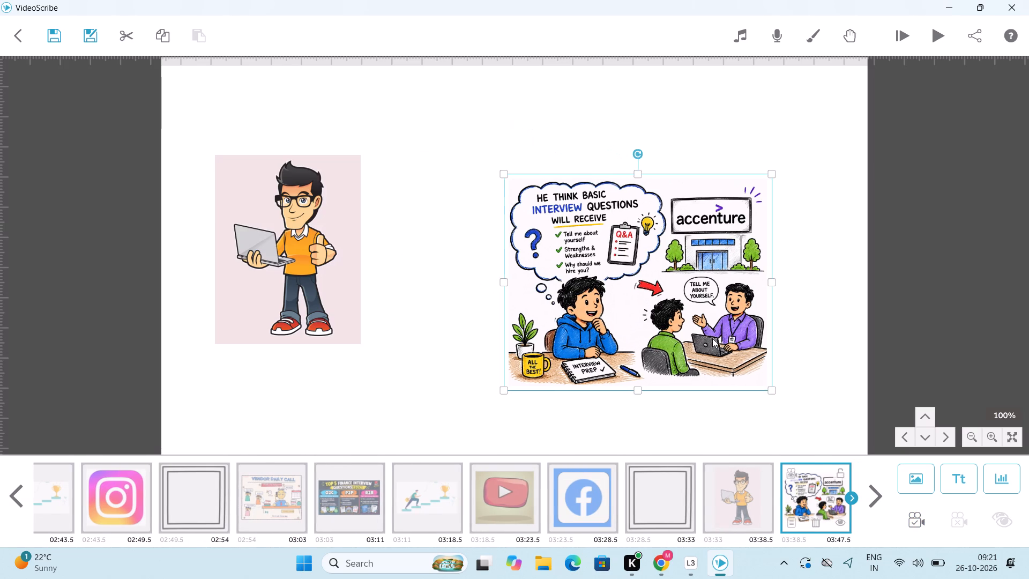
pyautogui.click(924, 530)
# Set the Accenture image's timings to 1.5 s animate, 0.0 s pause and 0.5 s transition.
pyautogui.click(827, 504)
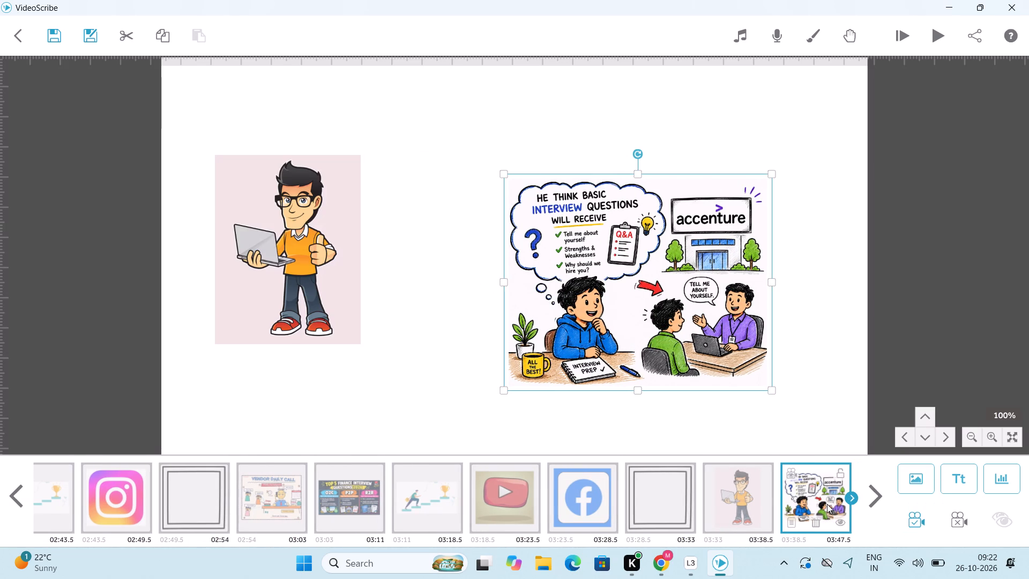
pyautogui.rightClick(827, 504)
pyautogui.click(878, 406)
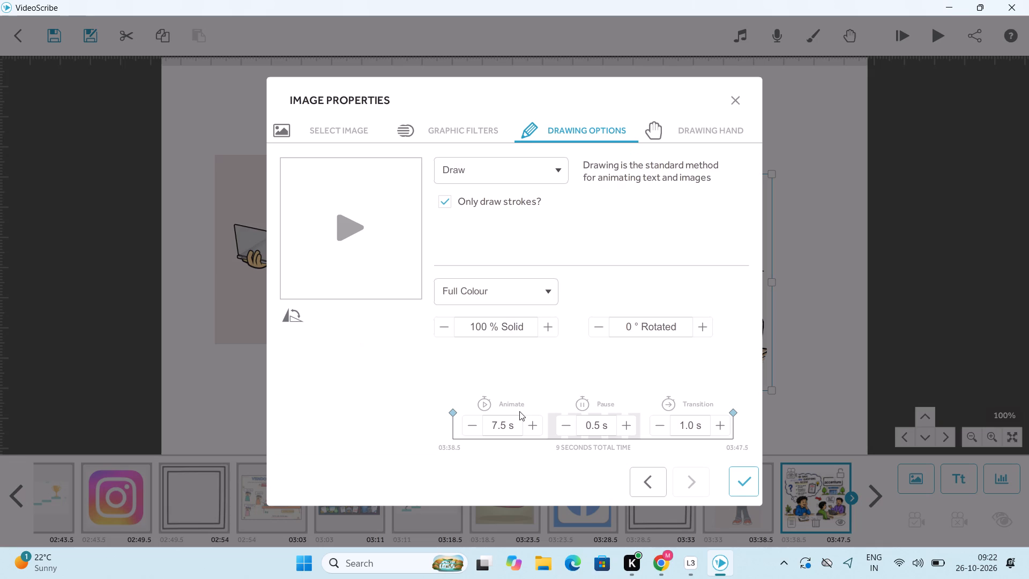
pyautogui.tripleClick(472, 427)
pyautogui.tripleClick(472, 427)
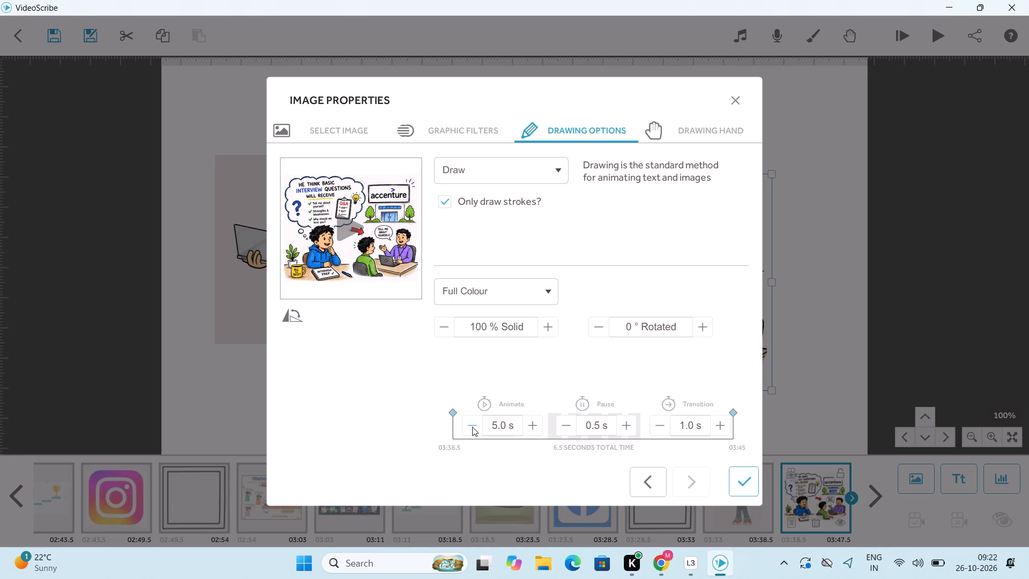
pyautogui.doubleClick(472, 427)
pyautogui.tripleClick(472, 427)
pyautogui.click(565, 429)
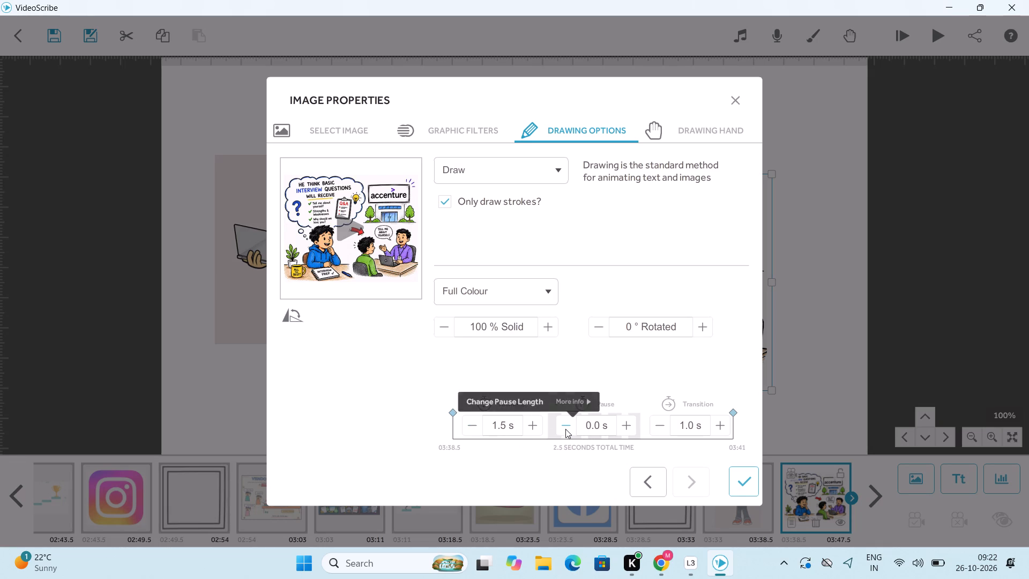
pyautogui.click(663, 432)
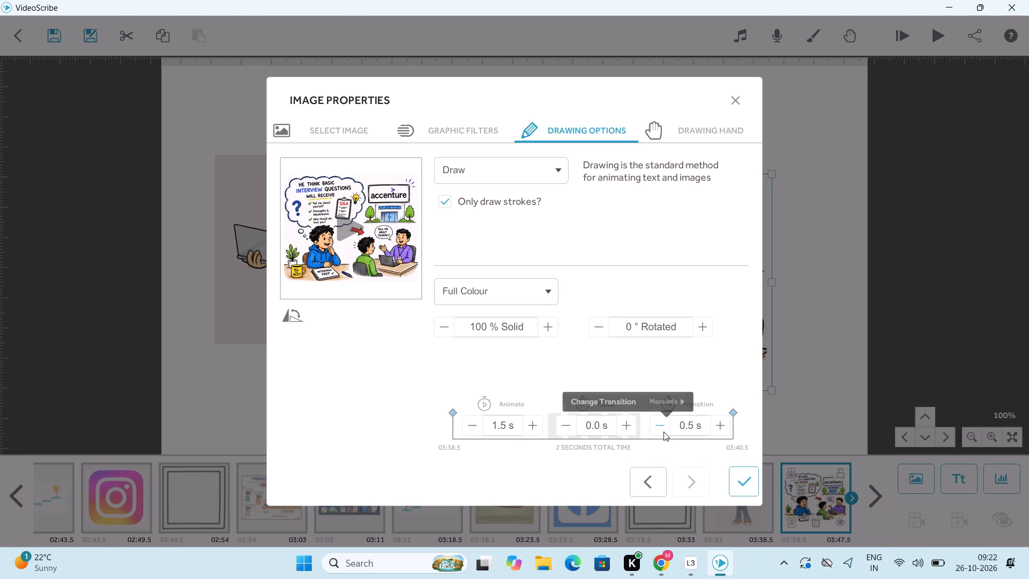
pyautogui.click(741, 487)
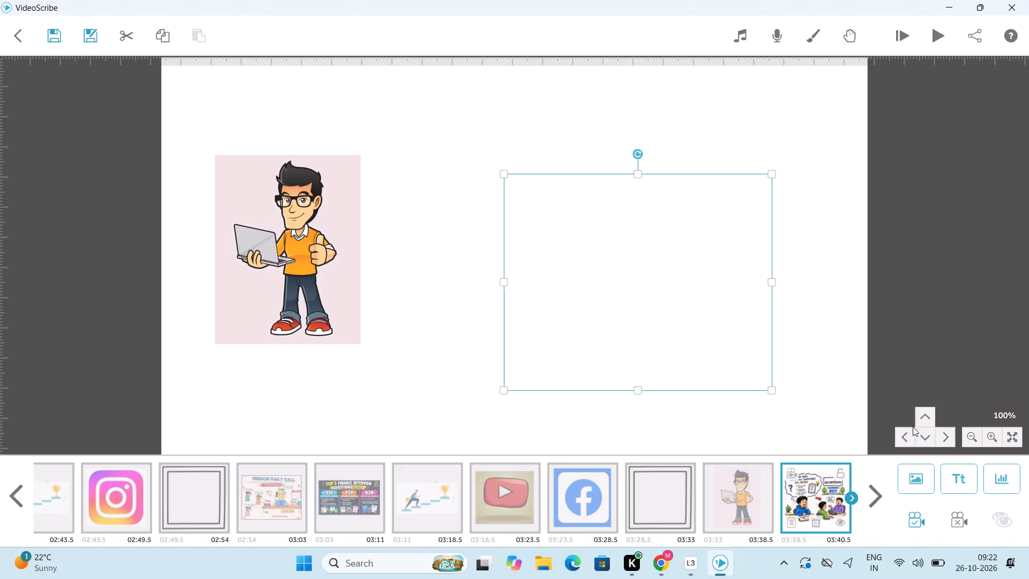
# In the blank canvas area below, add the factory image and place it in the area's upper left.
pyautogui.tripleClick(916, 419)
pyautogui.tripleClick(916, 419)
pyautogui.tripleClick(916, 419)
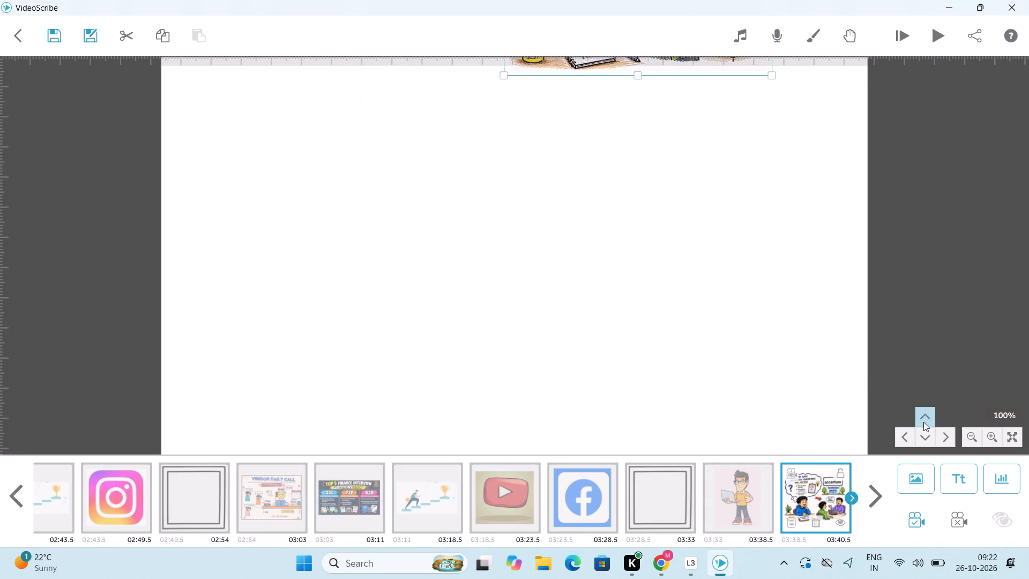
pyautogui.tripleClick(920, 415)
pyautogui.click(920, 415)
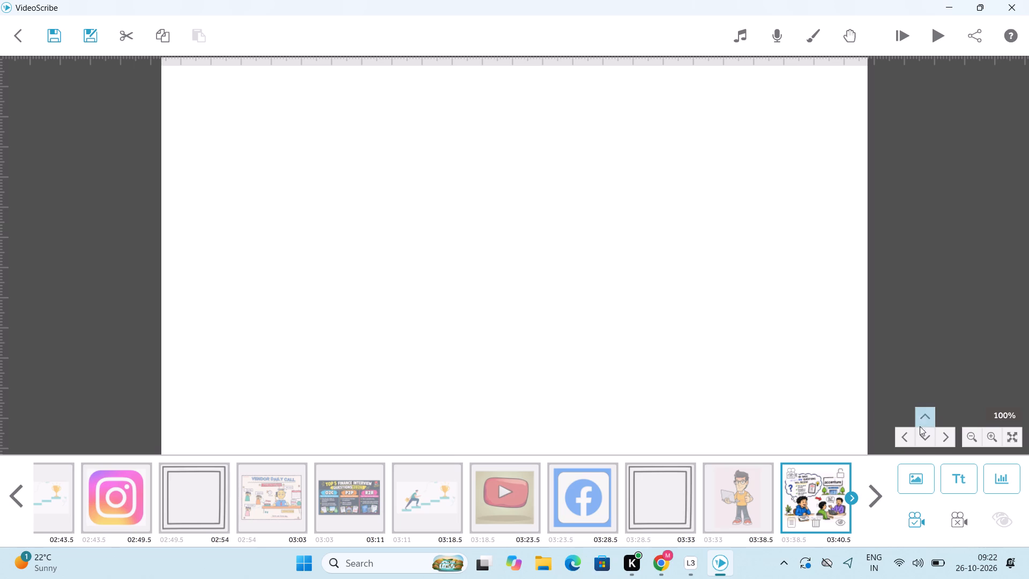
pyautogui.click(918, 484)
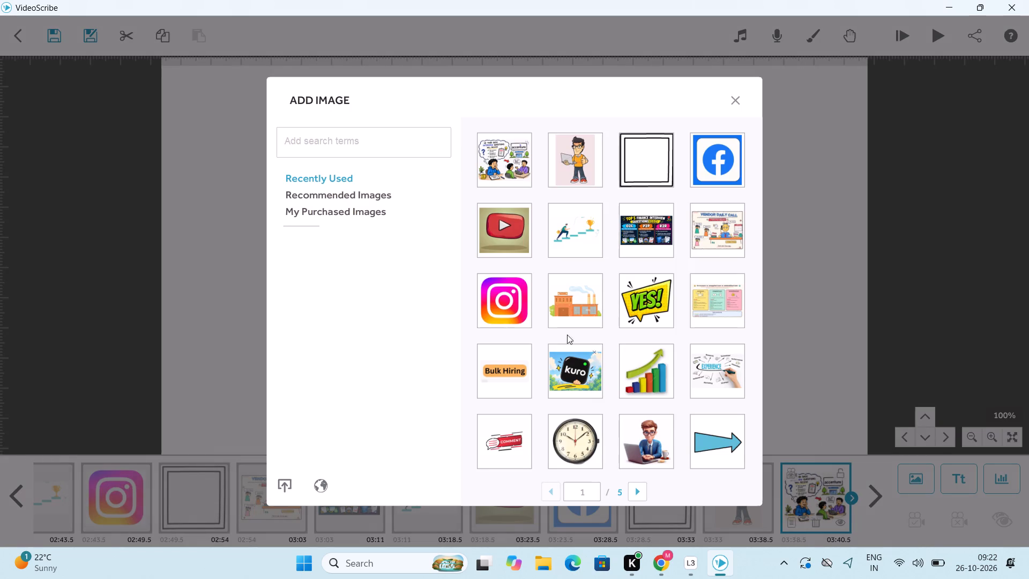
pyautogui.click(565, 313)
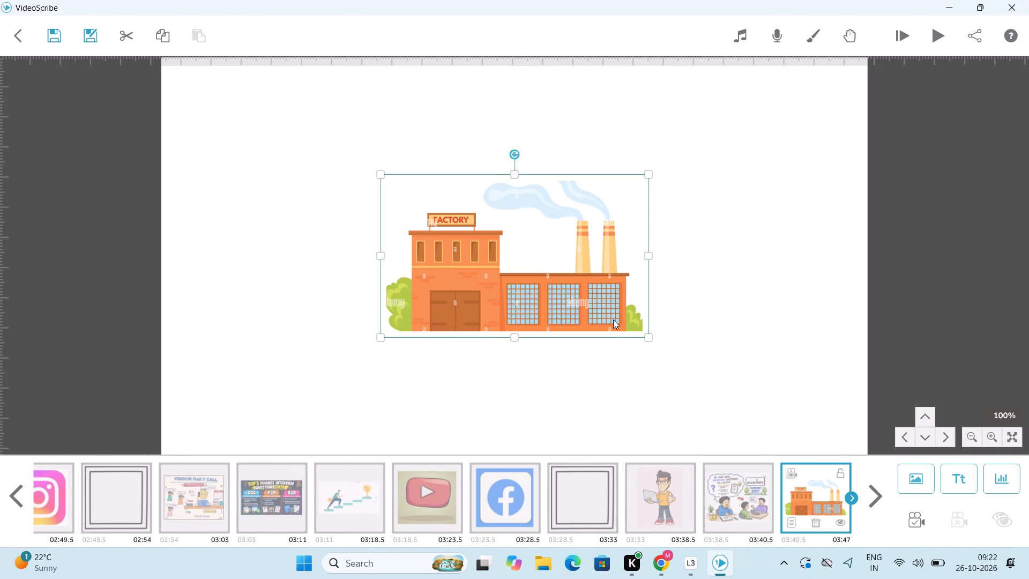
pyautogui.moveTo(613, 320); pyautogui.dragTo(447, 237)
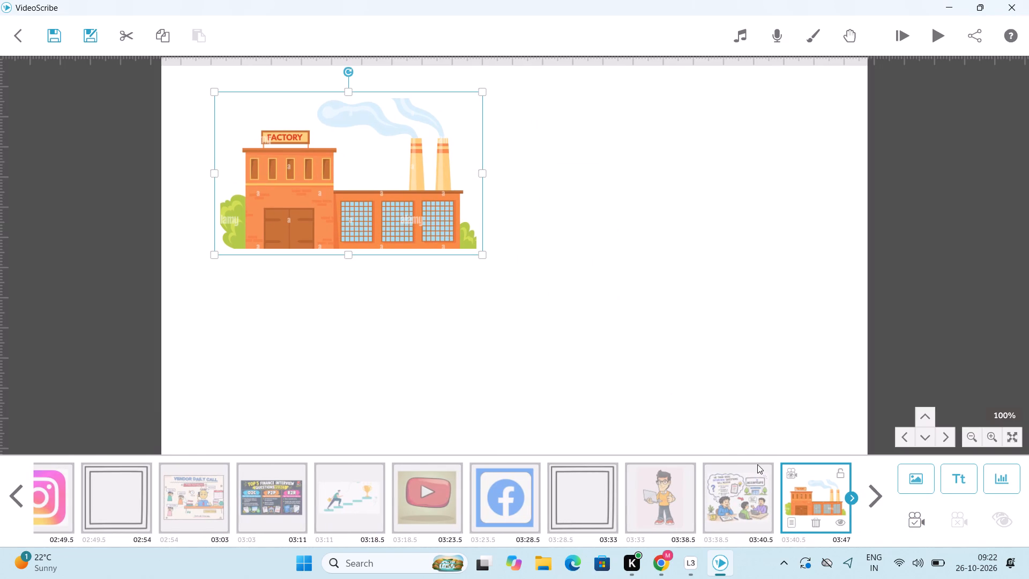
# Add the Experience image, place it to the lower right of the factory and set its camera position.
pyautogui.click(909, 491)
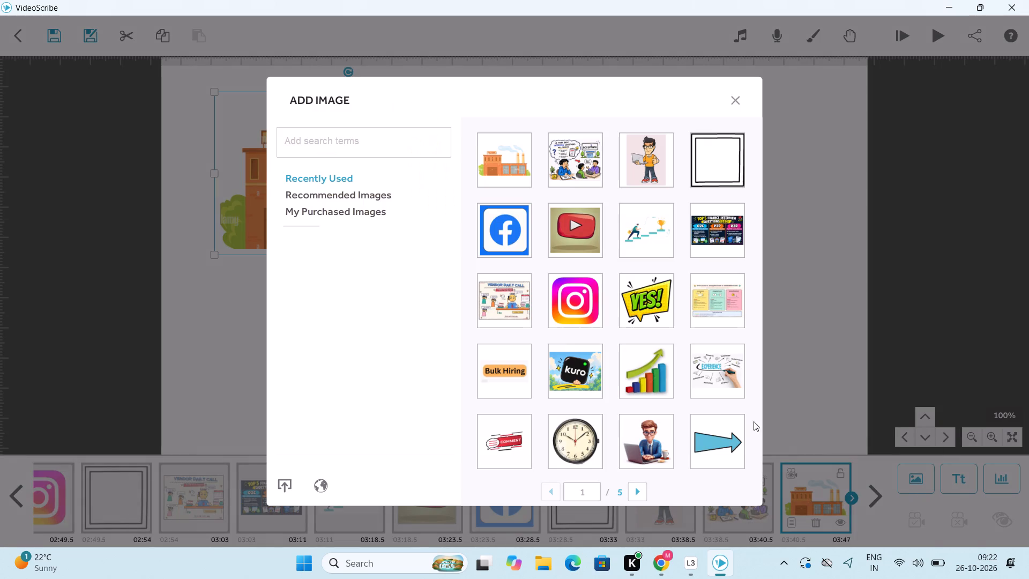
pyautogui.click(704, 369)
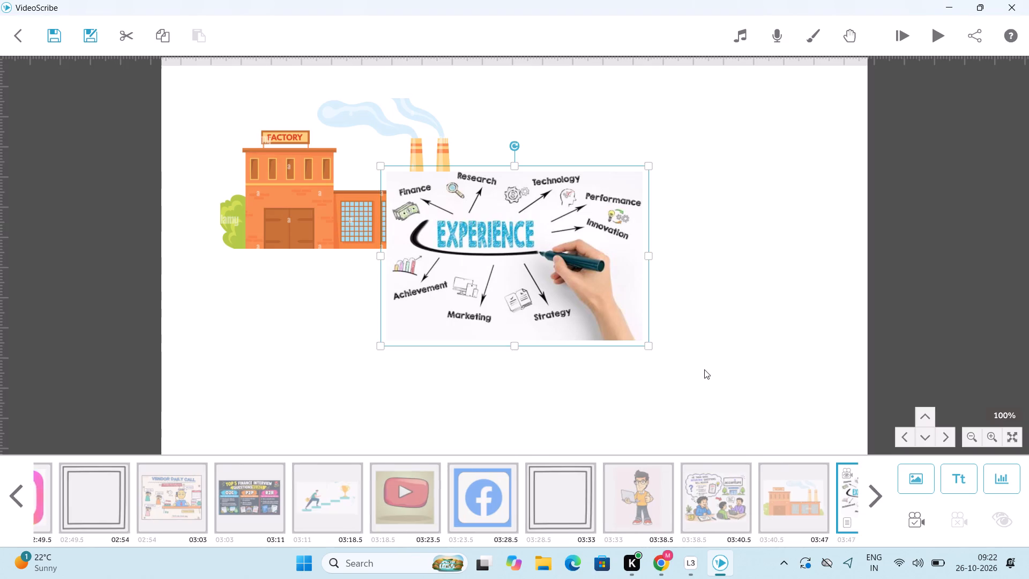
pyautogui.moveTo(601, 299); pyautogui.dragTo(761, 363)
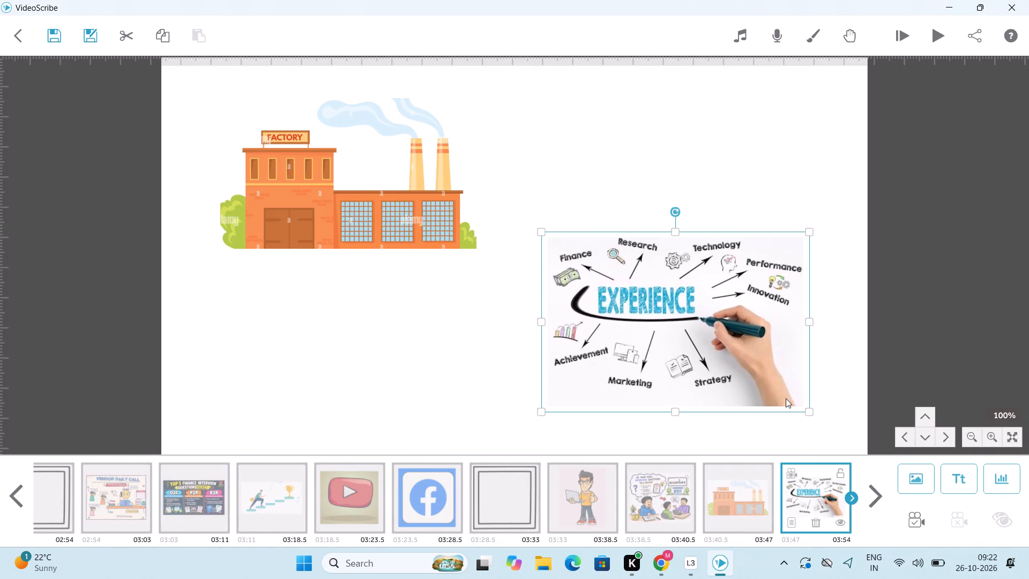
pyautogui.click(916, 517)
# In the blank canvas area below, add the Vendor Daily Call image, shrink it slightly and keep it near the centre.
pyautogui.tripleClick(924, 415)
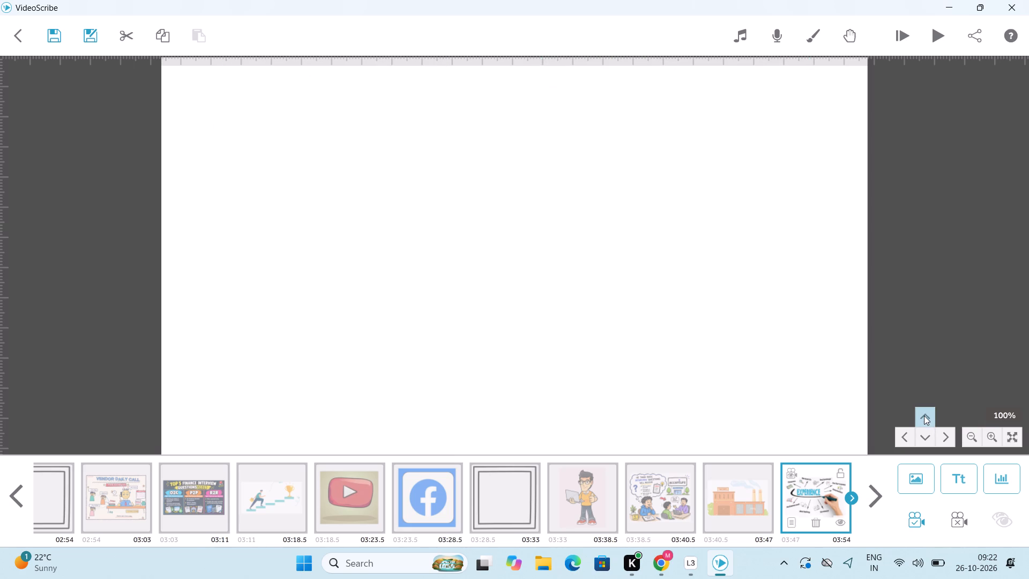
pyautogui.click(924, 415)
pyautogui.click(919, 490)
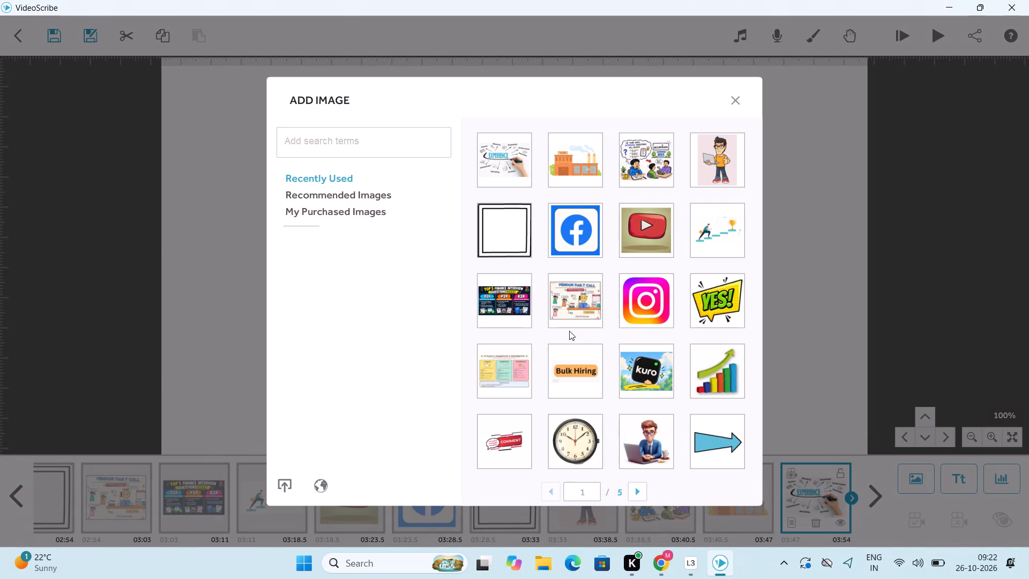
pyautogui.click(568, 309)
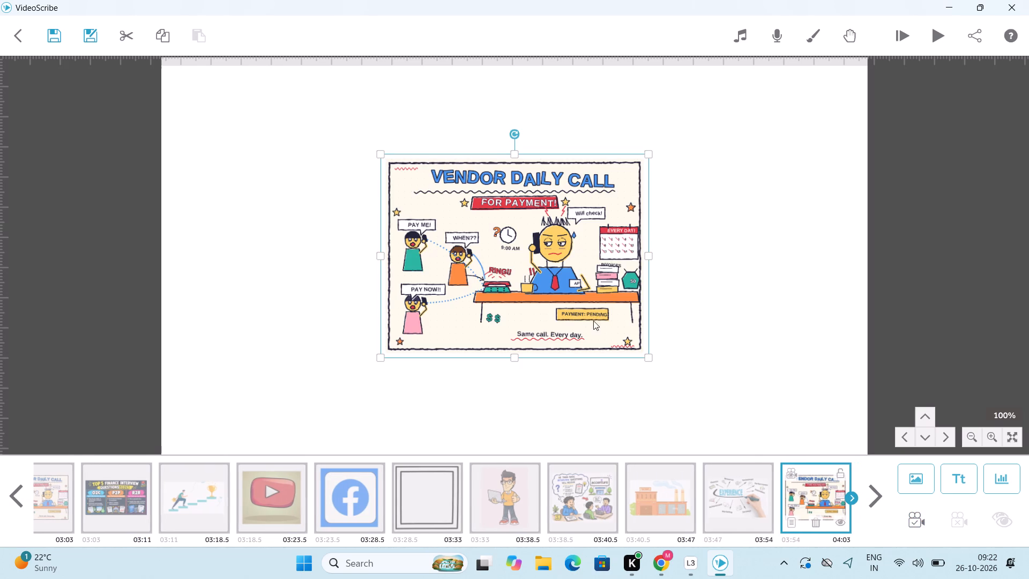
pyautogui.moveTo(596, 323); pyautogui.dragTo(601, 328)
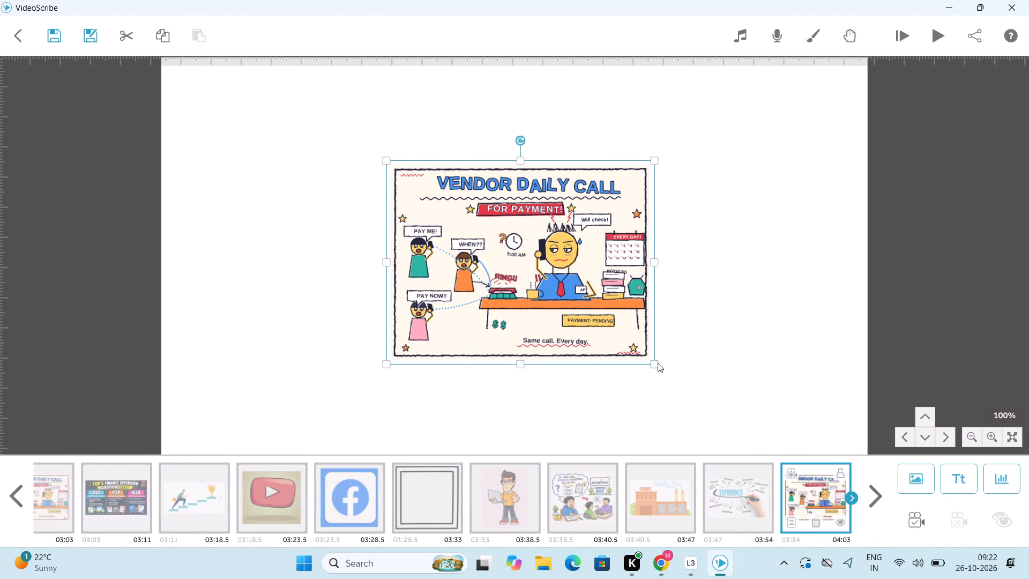
pyautogui.moveTo(658, 363); pyautogui.dragTo(625, 332)
pyautogui.moveTo(595, 312); pyautogui.dragTo(597, 321)
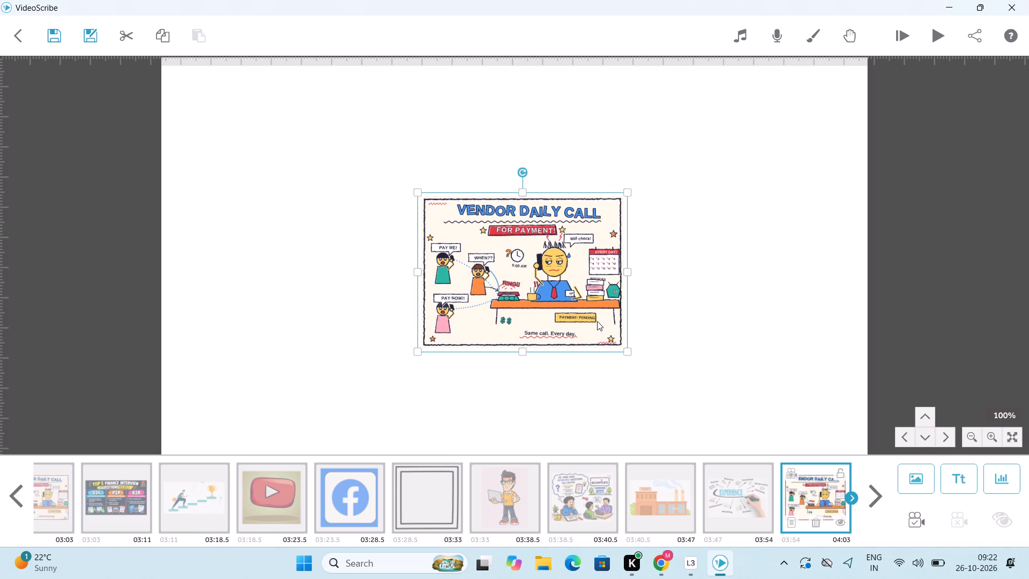
# Add the square frame image around the Vendor Daily Call image and set its camera position.
pyautogui.click(915, 480)
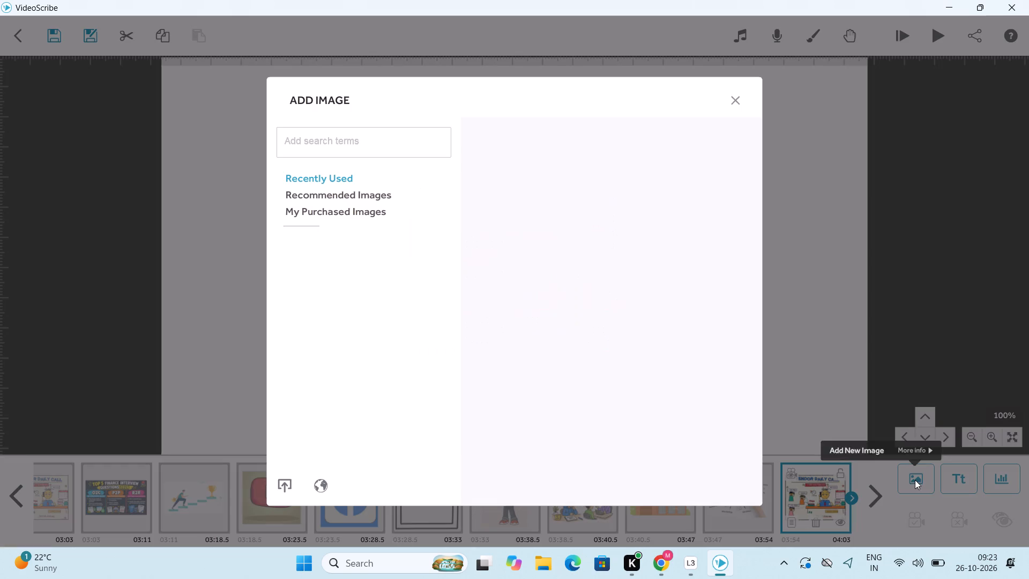
pyautogui.click(582, 227)
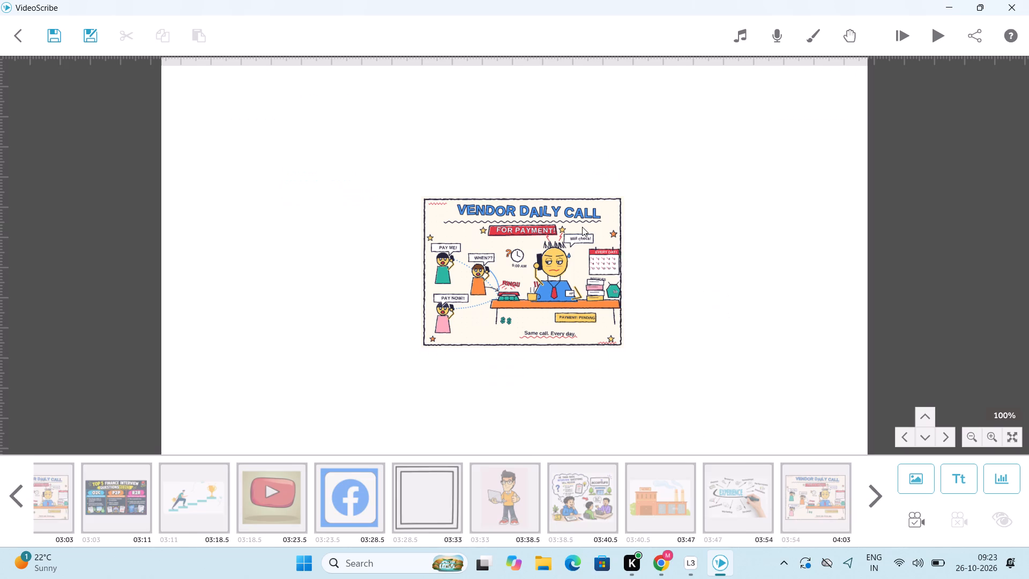
pyautogui.click(916, 525)
# In the blank canvas area below, add the YES! image, shrink it, place it in the area's upper left and set its camera position.
pyautogui.tripleClick(927, 424)
pyautogui.tripleClick(927, 424)
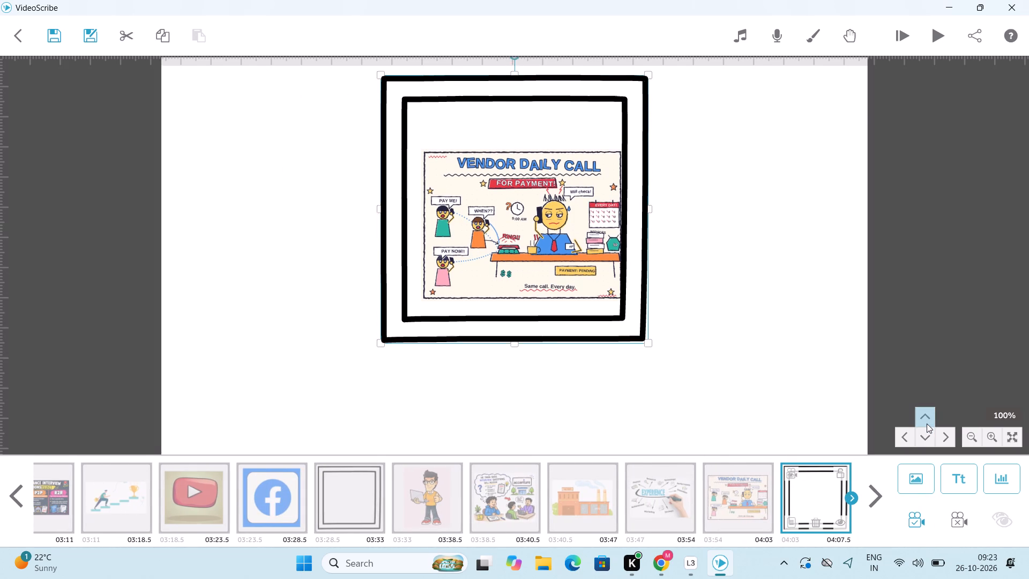
pyautogui.tripleClick(927, 424)
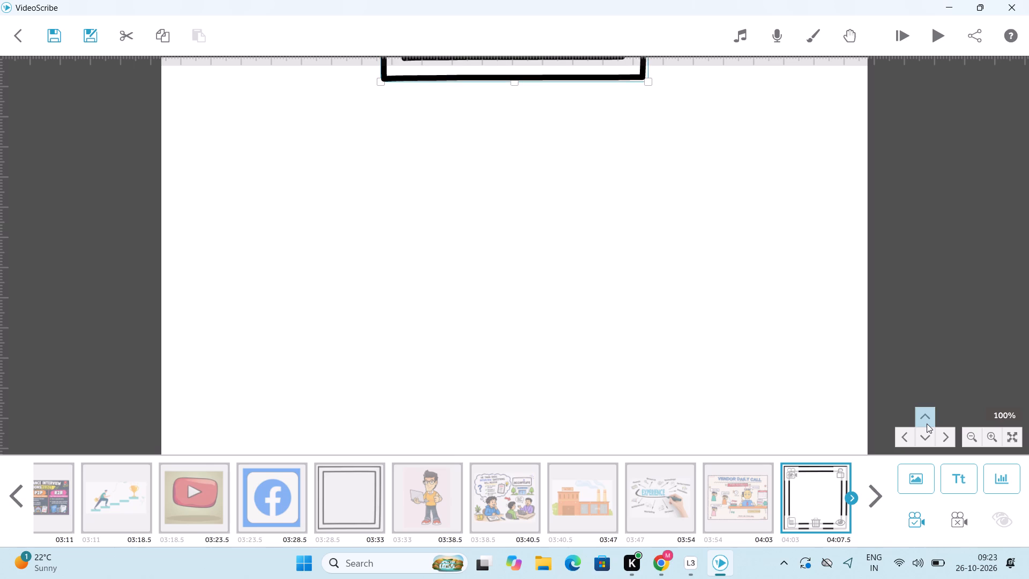
pyautogui.click(927, 424)
pyautogui.tripleClick(927, 419)
pyautogui.tripleClick(927, 419)
pyautogui.moveTo(927, 419); pyautogui.dragTo(914, 486)
pyautogui.click(914, 486)
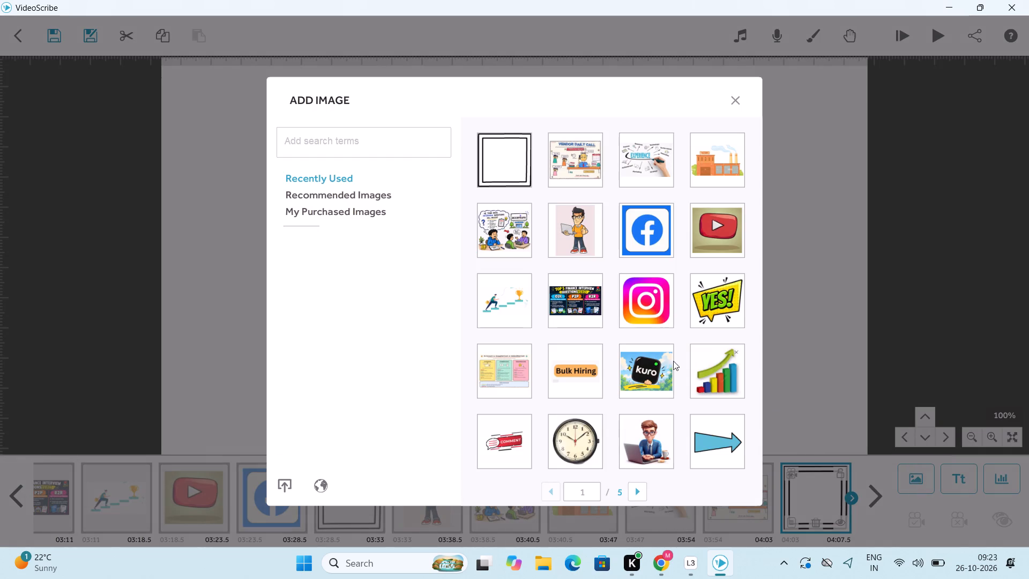
pyautogui.click(718, 309)
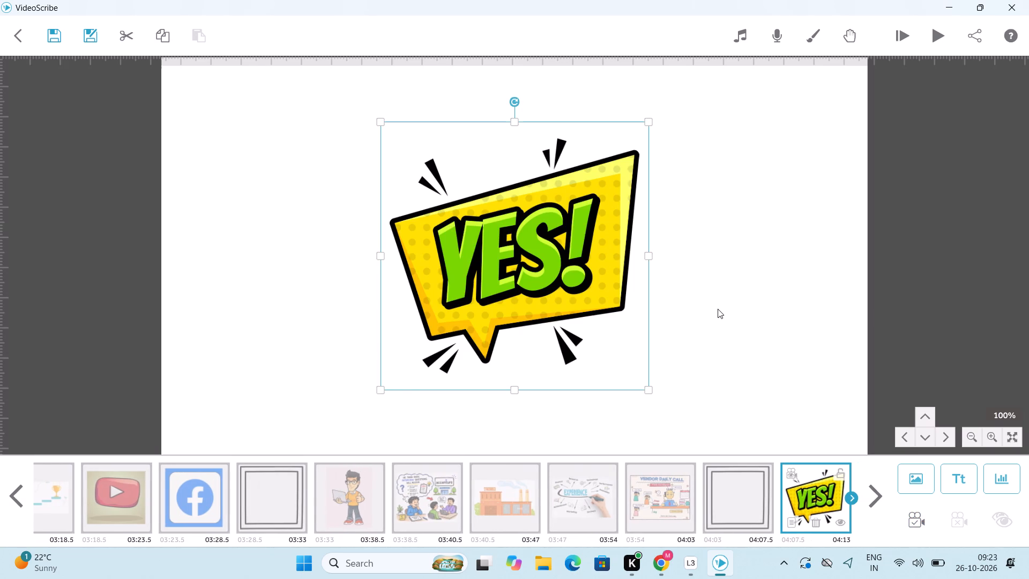
pyautogui.moveTo(647, 389); pyautogui.dragTo(608, 324)
pyautogui.moveTo(550, 296); pyautogui.dragTo(345, 216)
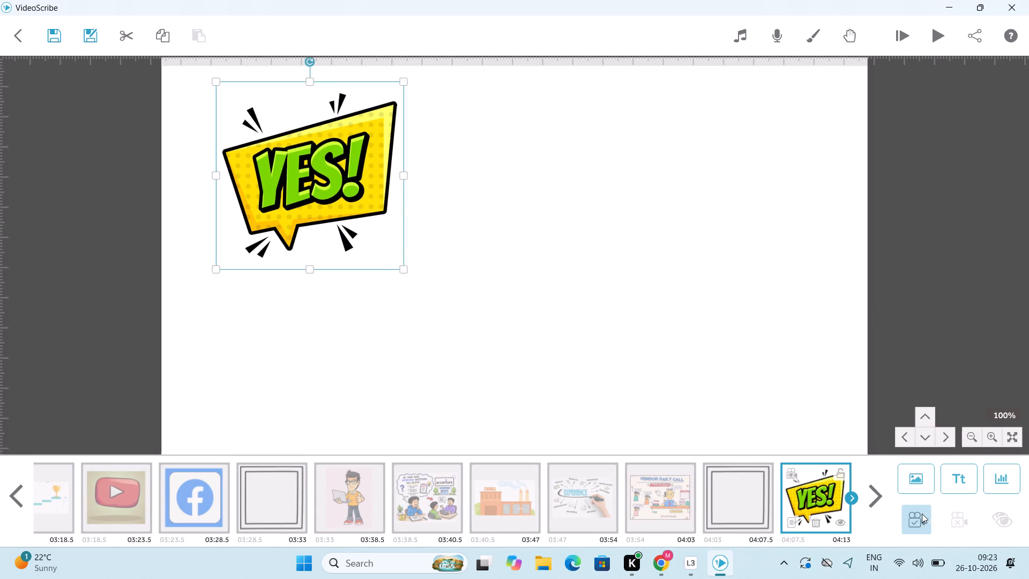
pyautogui.click(924, 518)
# Add the Comment image, place it to the right of the YES! image and set its camera position.
pyautogui.click(924, 475)
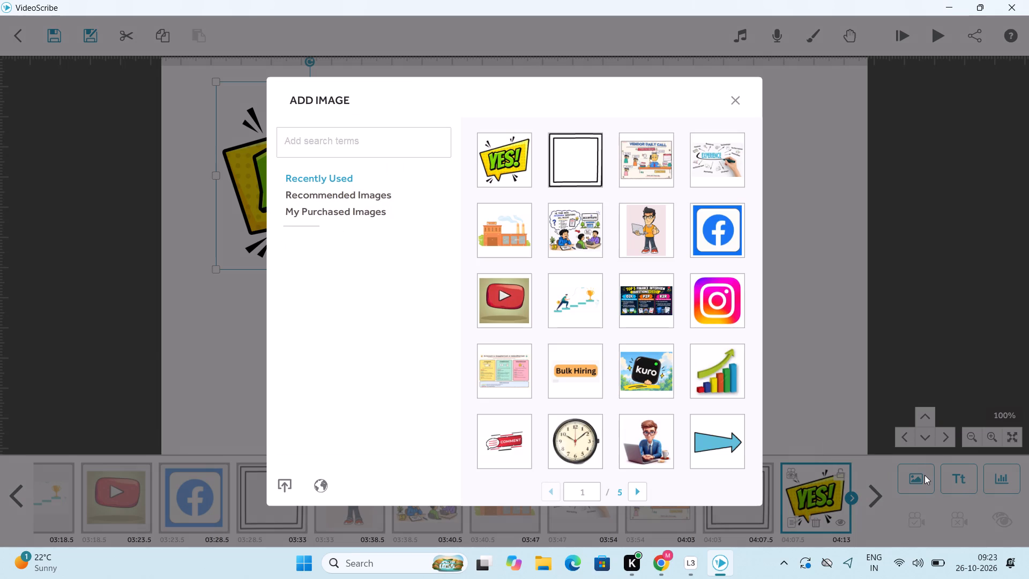
pyautogui.click(518, 441)
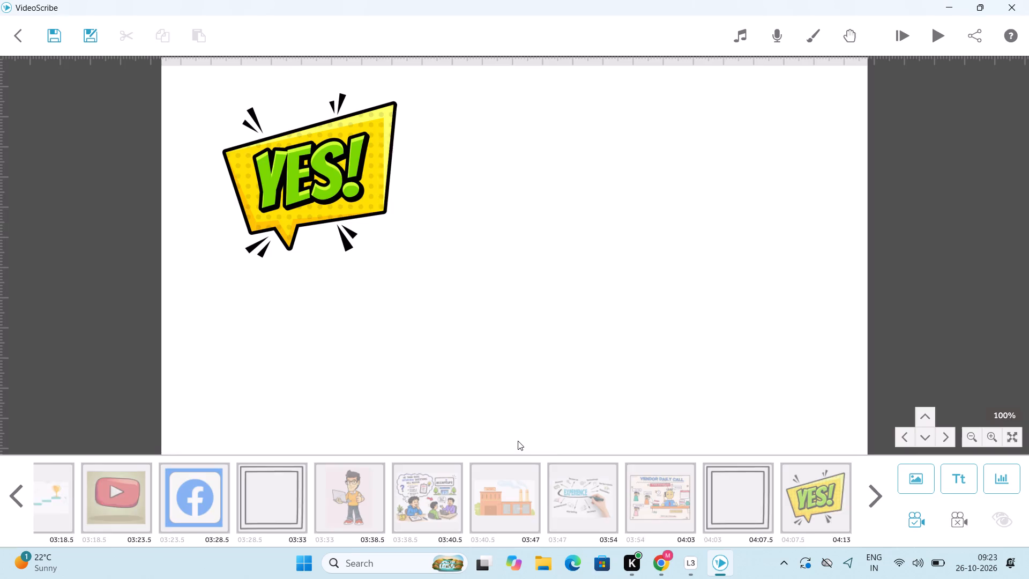
pyautogui.moveTo(613, 357); pyautogui.dragTo(757, 370)
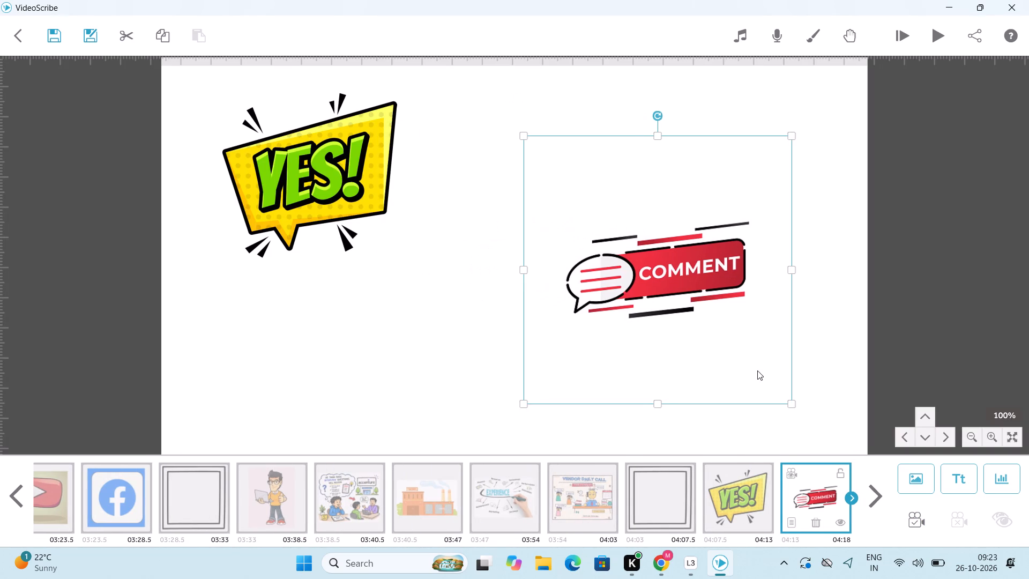
pyautogui.moveTo(757, 370); pyautogui.dragTo(755, 368)
pyautogui.click(912, 524)
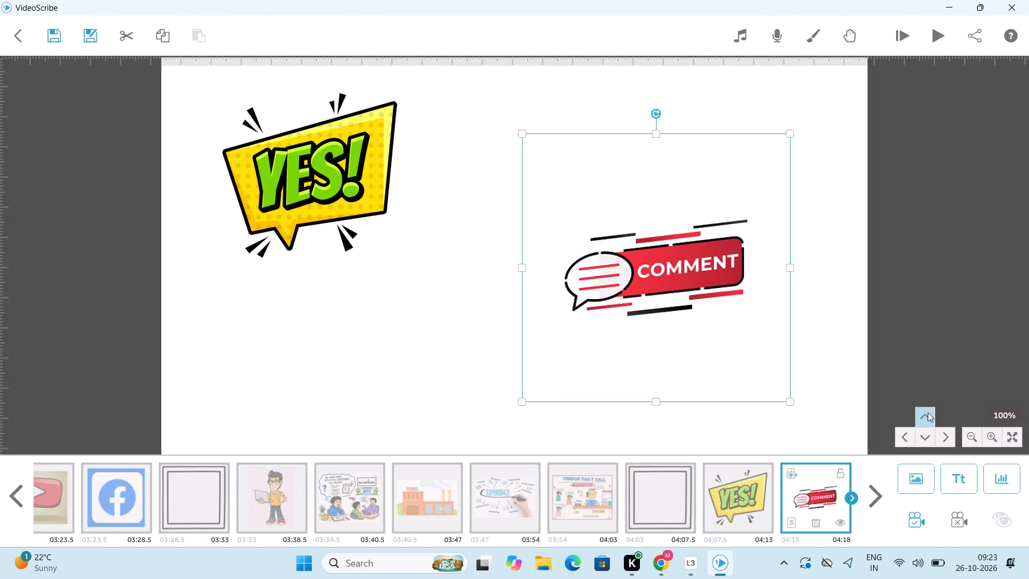
# In the blank canvas area below, add the On Account vs Unapplied Cash image, place it in the upper left and set its camera position.
pyautogui.tripleClick(934, 416)
pyautogui.click(934, 416)
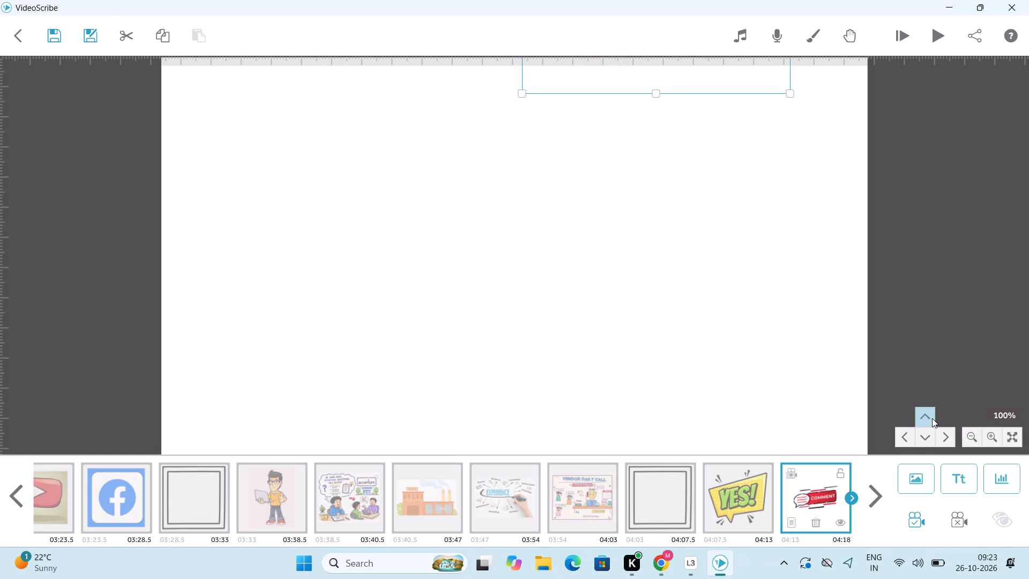
pyautogui.doubleClick(930, 415)
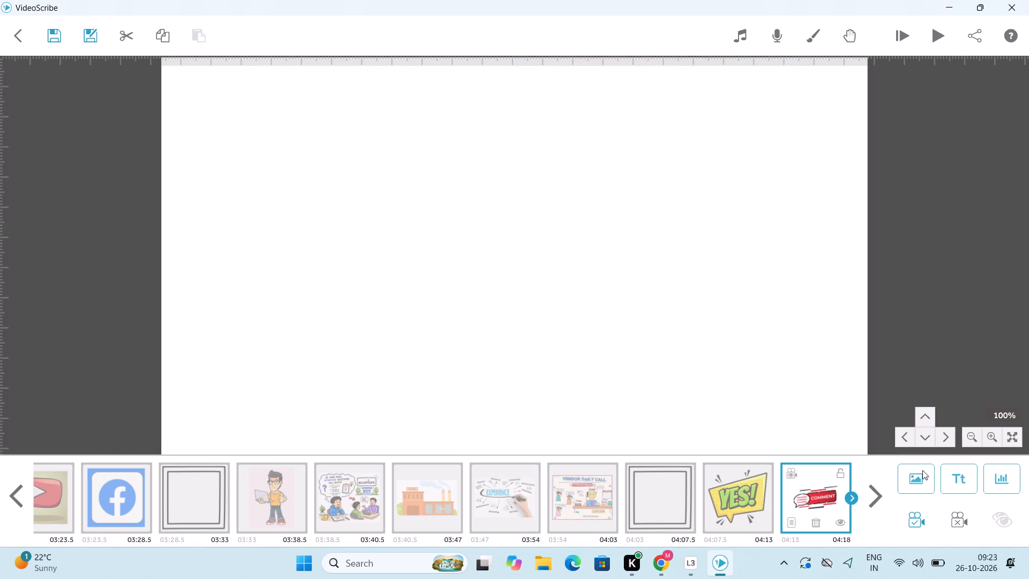
pyautogui.click(919, 488)
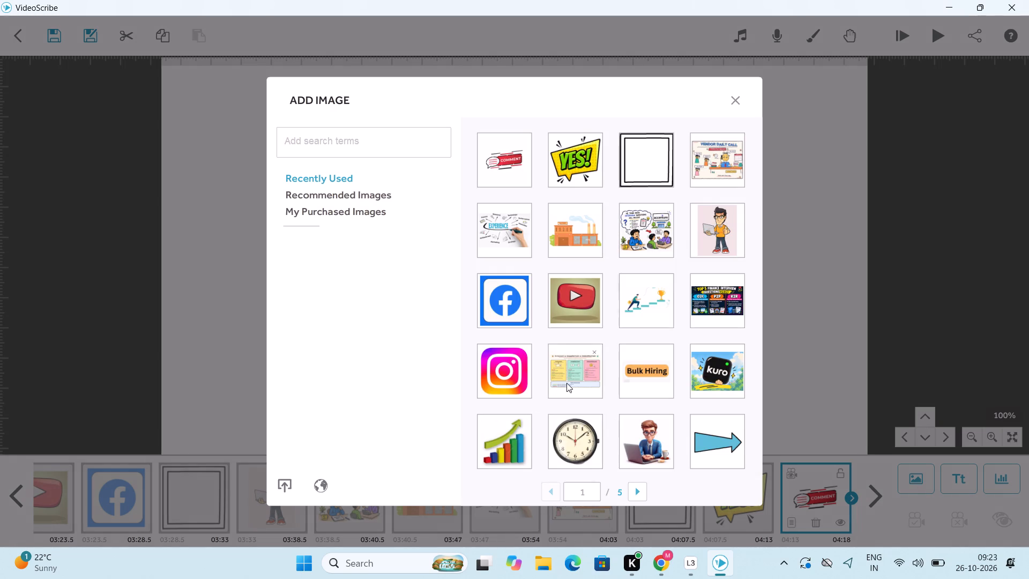
pyautogui.click(569, 383)
pyautogui.moveTo(557, 311); pyautogui.dragTo(416, 266)
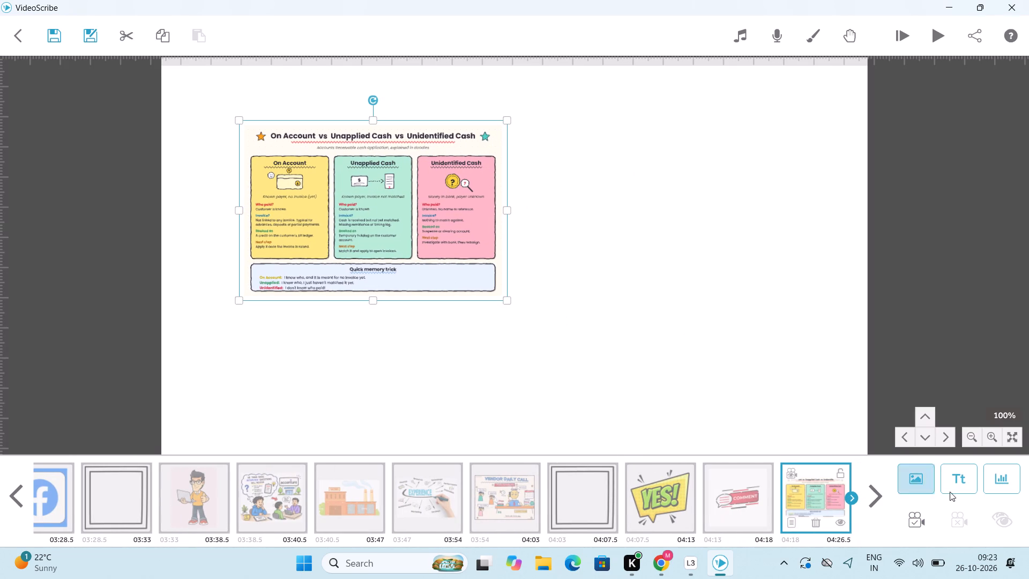
pyautogui.click(907, 518)
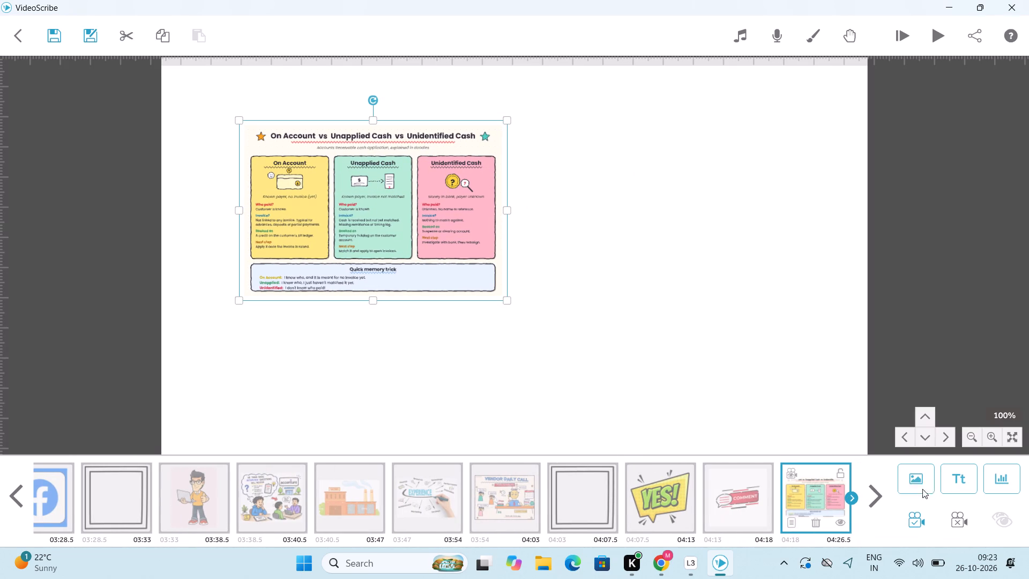
# Add the Top 5 Finance Interview Questions image, place it to the lower right of the cash comparison image and set its camera position.
pyautogui.click(927, 477)
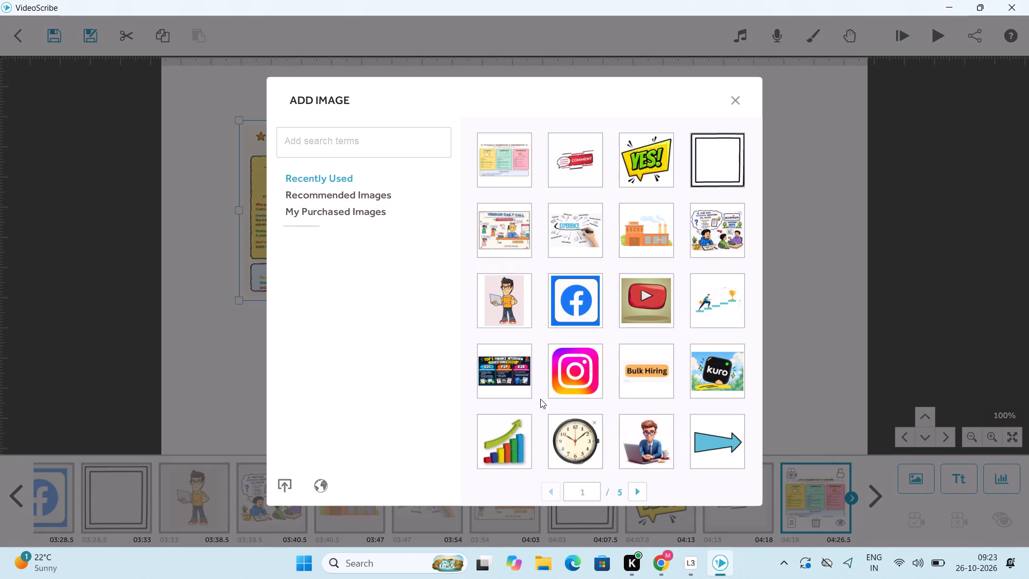
pyautogui.click(498, 372)
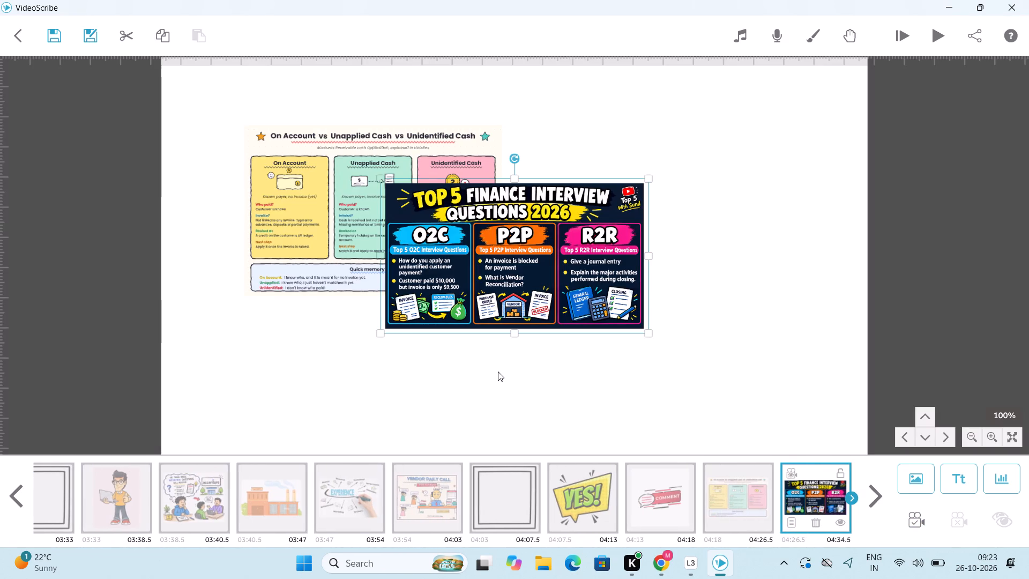
pyautogui.moveTo(514, 301); pyautogui.dragTo(709, 345)
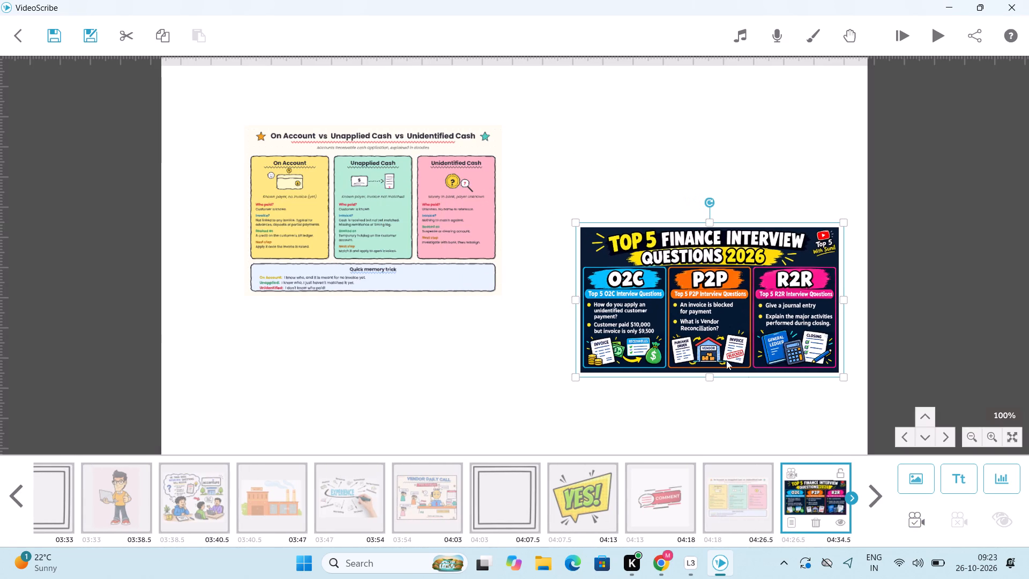
pyautogui.click(914, 522)
# In the blank canvas area below, add the man climbing to the trophy image, place it in the upper left and set its camera position.
pyautogui.tripleClick(929, 417)
pyautogui.click(929, 417)
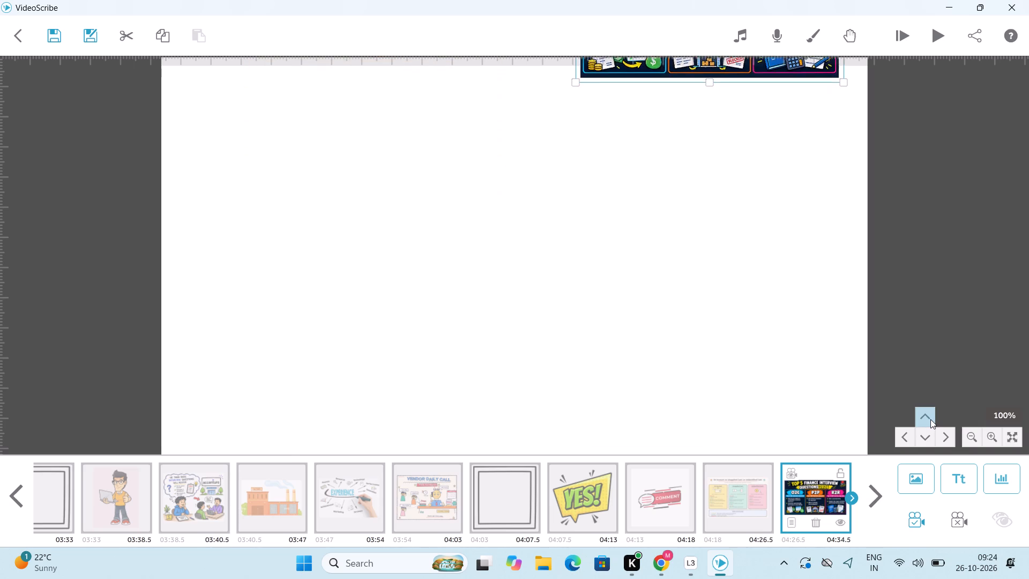
pyautogui.click(923, 474)
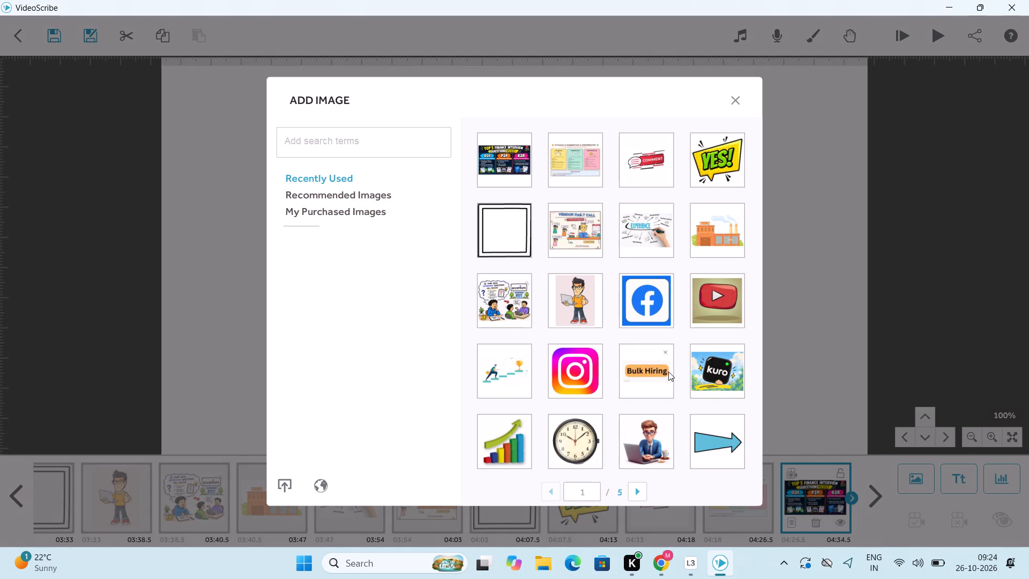
pyautogui.click(514, 373)
pyautogui.moveTo(591, 298); pyautogui.dragTo(588, 296)
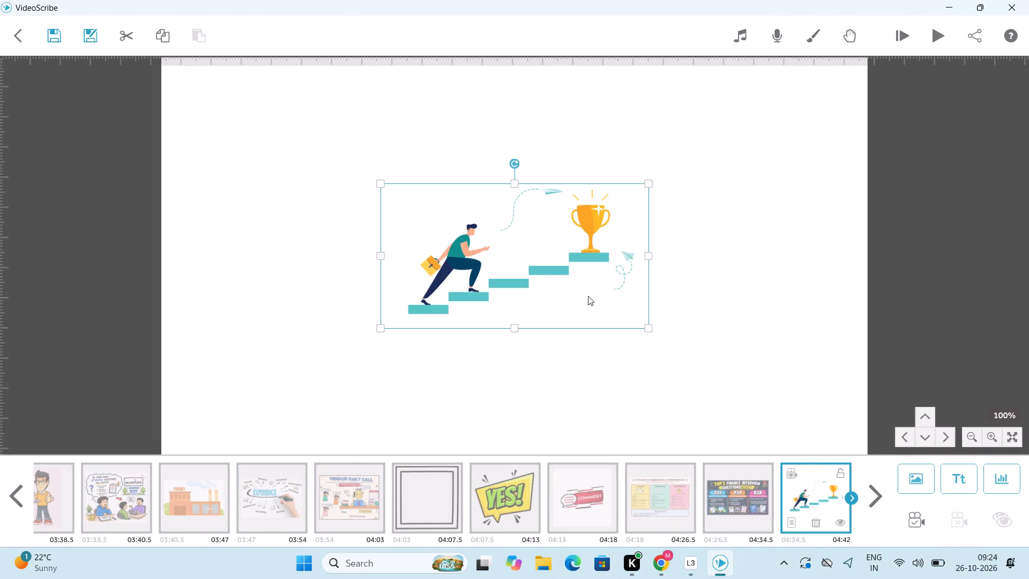
pyautogui.moveTo(588, 296); pyautogui.dragTo(459, 218)
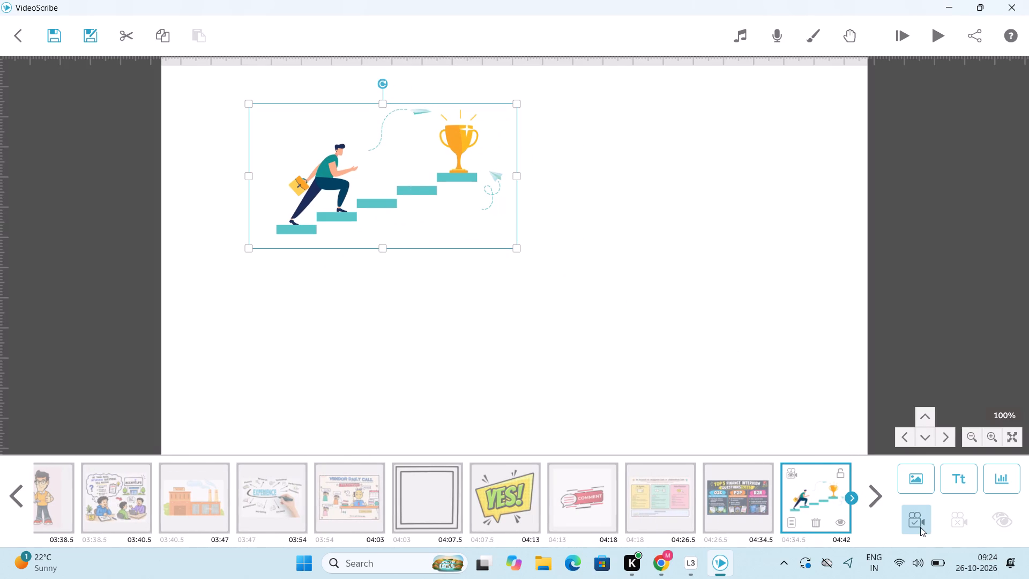
pyautogui.click(920, 527)
# Add the clock image, shrink it, place it to the lower right of the trophy image and set its camera position.
pyautogui.click(916, 474)
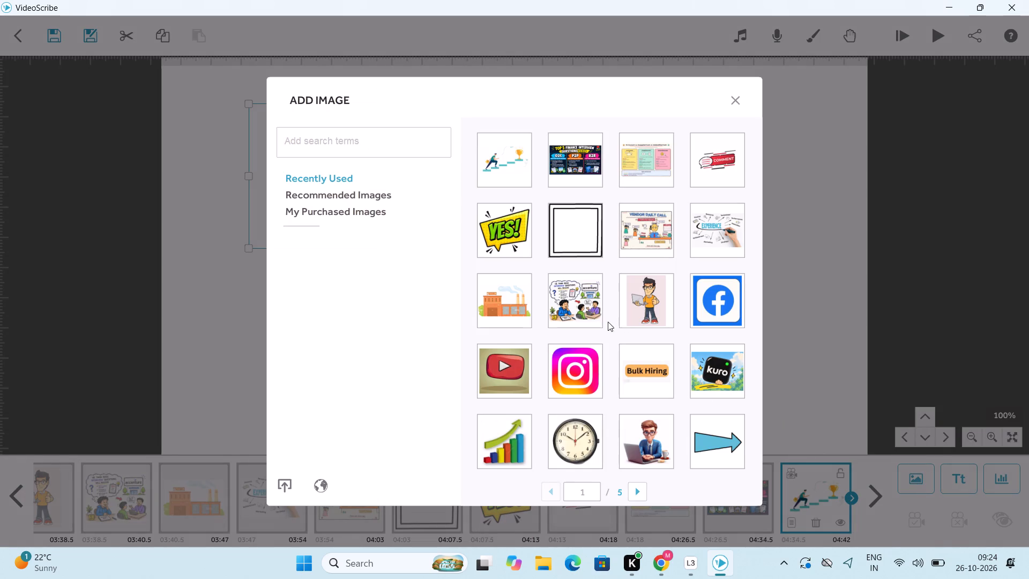
pyautogui.click(575, 437)
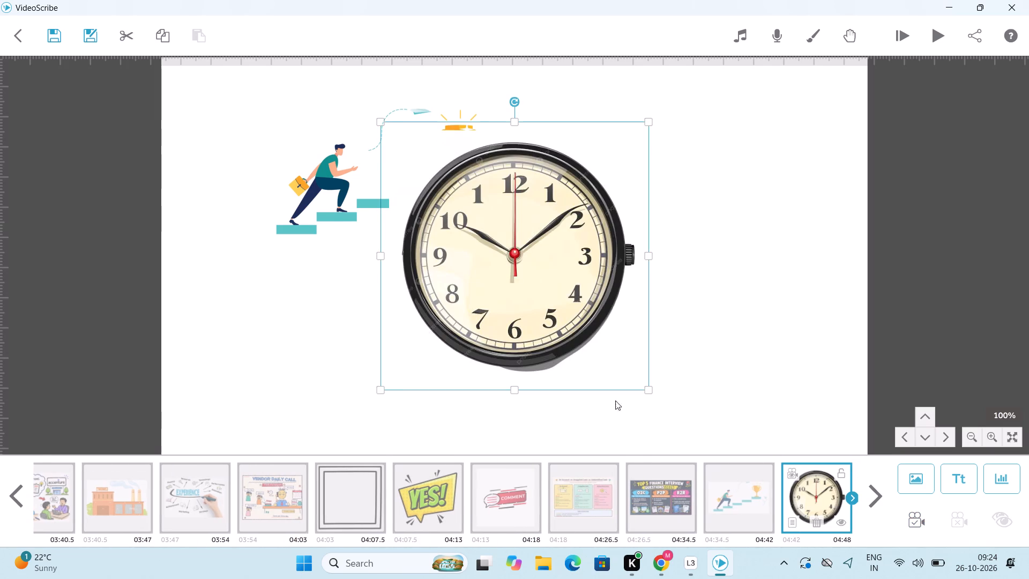
pyautogui.moveTo(648, 390); pyautogui.dragTo(601, 360)
pyautogui.moveTo(568, 336); pyautogui.dragTo(763, 397)
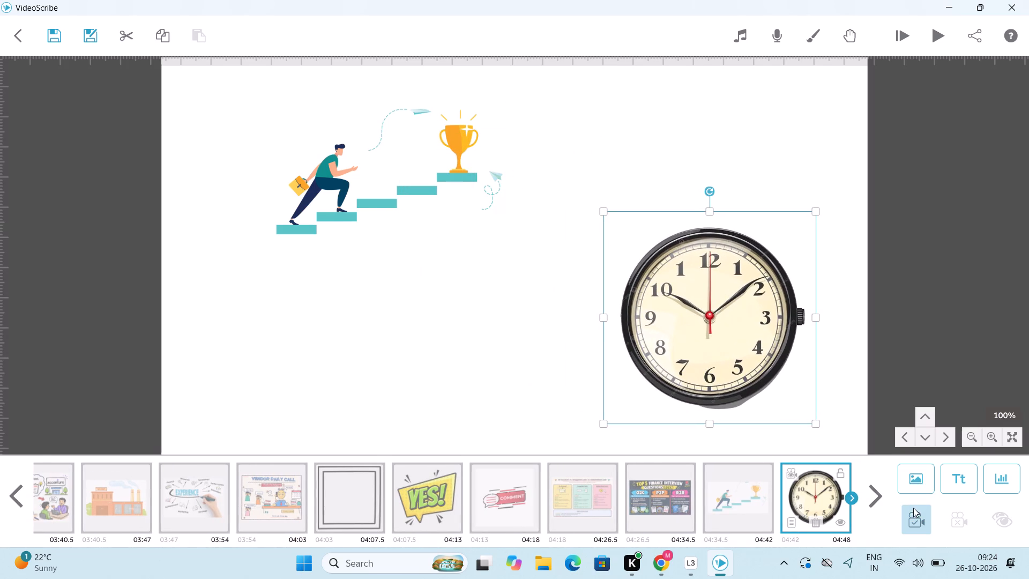
pyautogui.click(909, 508)
# Add the Bulk Hiring image, shrink it, place it below the trophy image and set its camera position.
pyautogui.click(923, 485)
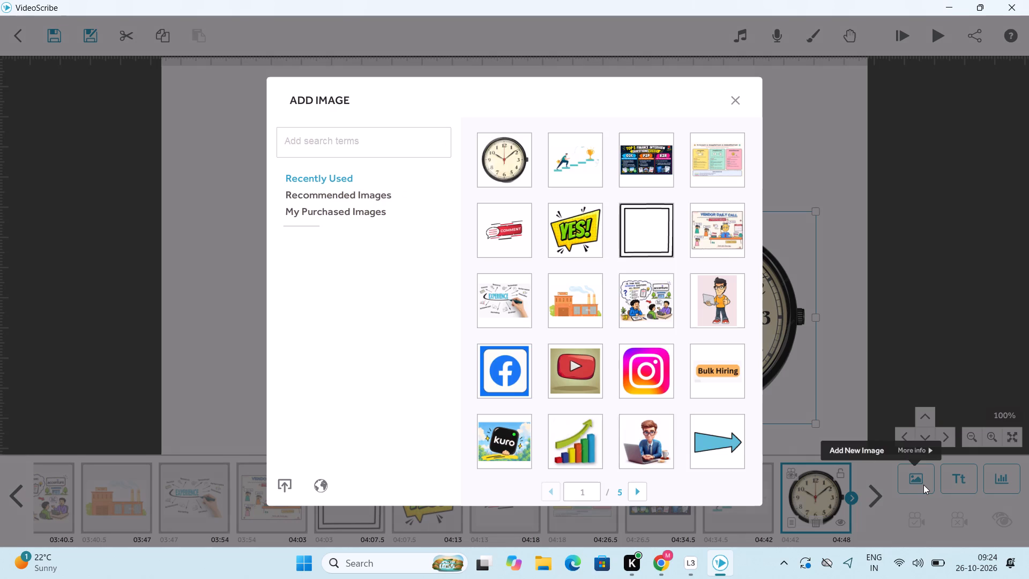
pyautogui.click(730, 385)
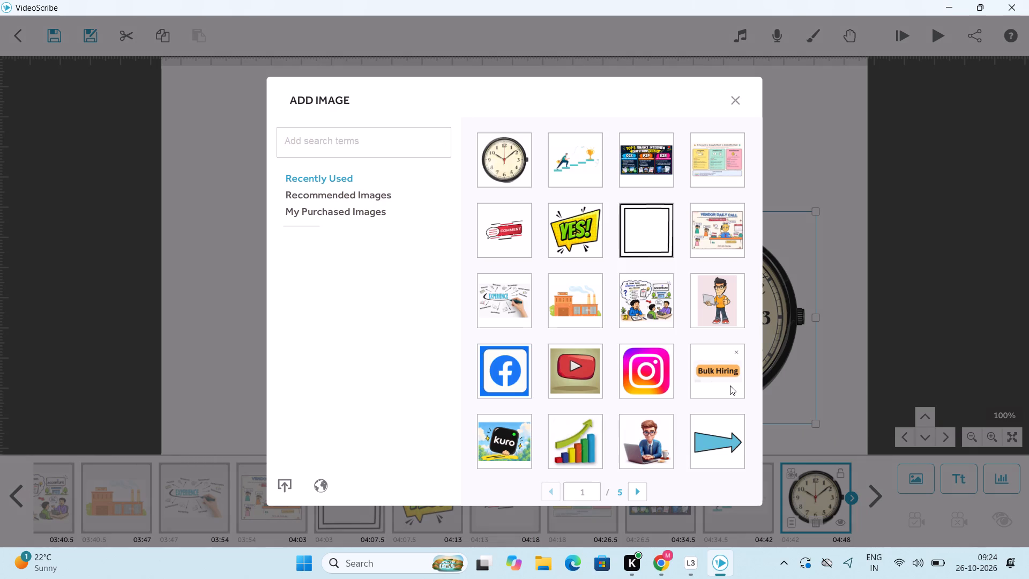
pyautogui.moveTo(648, 326); pyautogui.dragTo(605, 301)
pyautogui.moveTo(560, 292); pyautogui.dragTo(426, 409)
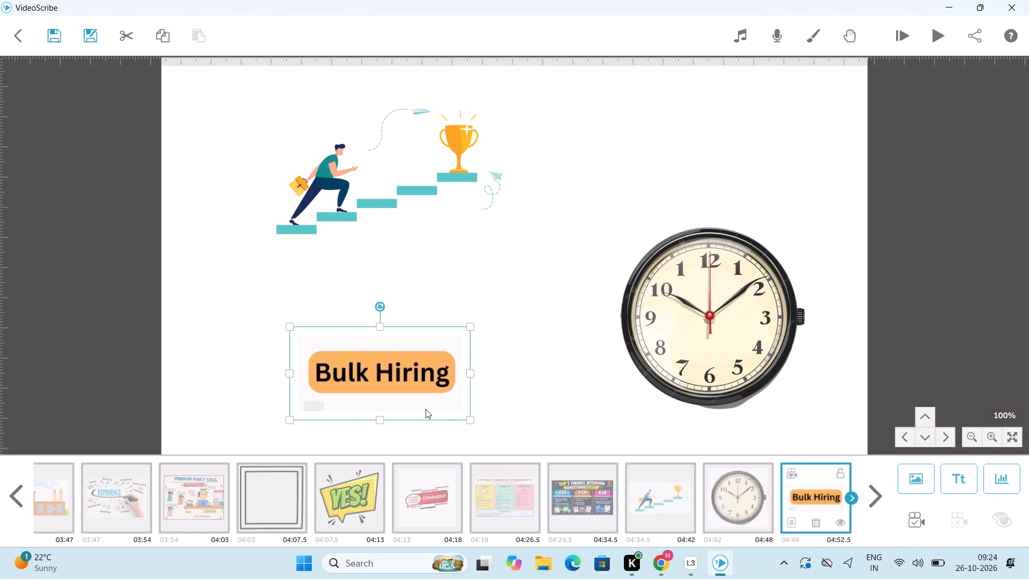
pyautogui.click(907, 518)
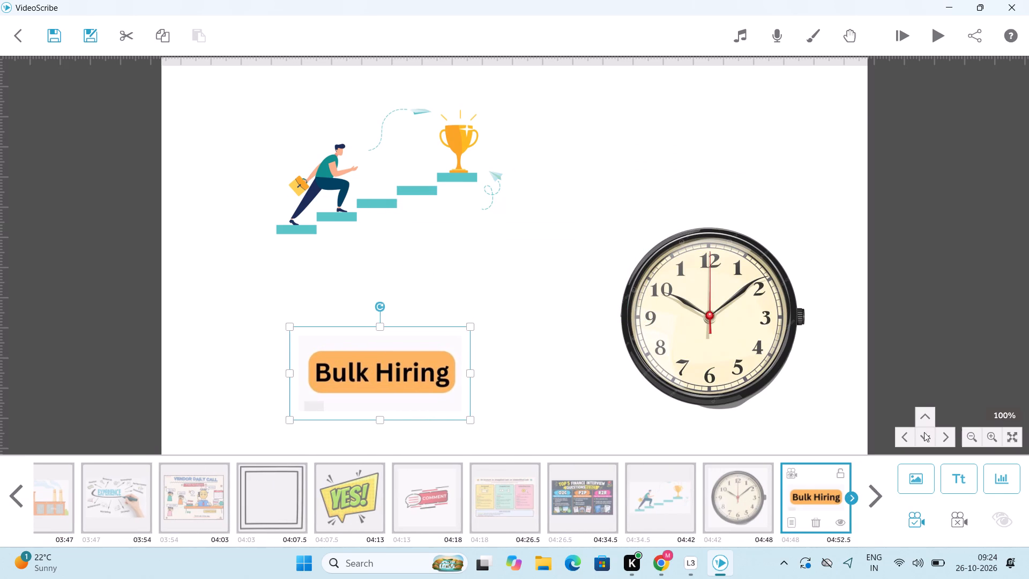
# Open the image library to add an image in the blank canvas area below the Bulk Hiring scene.
pyautogui.tripleClick(928, 420)
pyautogui.click(928, 420)
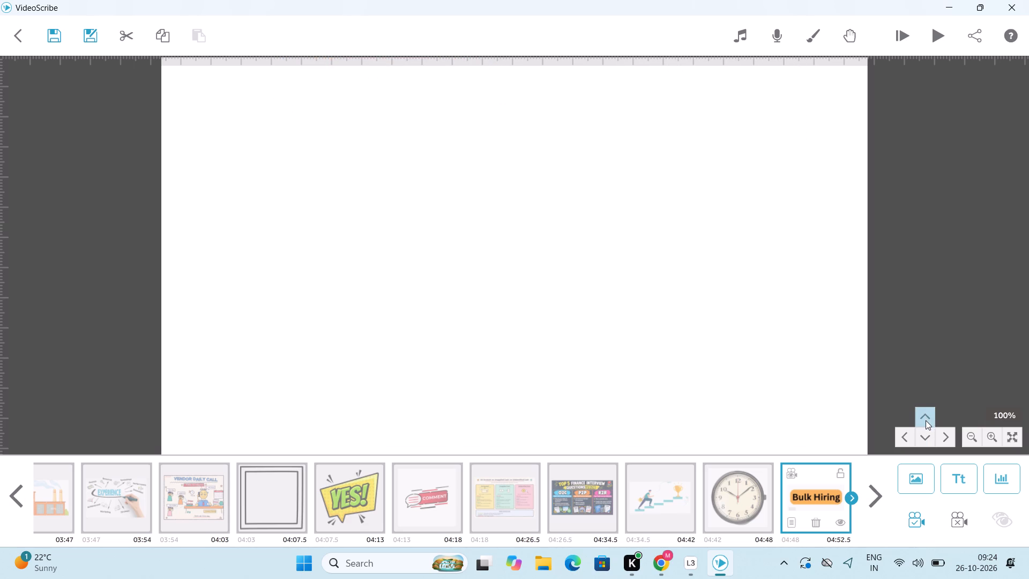
pyautogui.doubleClick(926, 420)
pyautogui.click(921, 476)
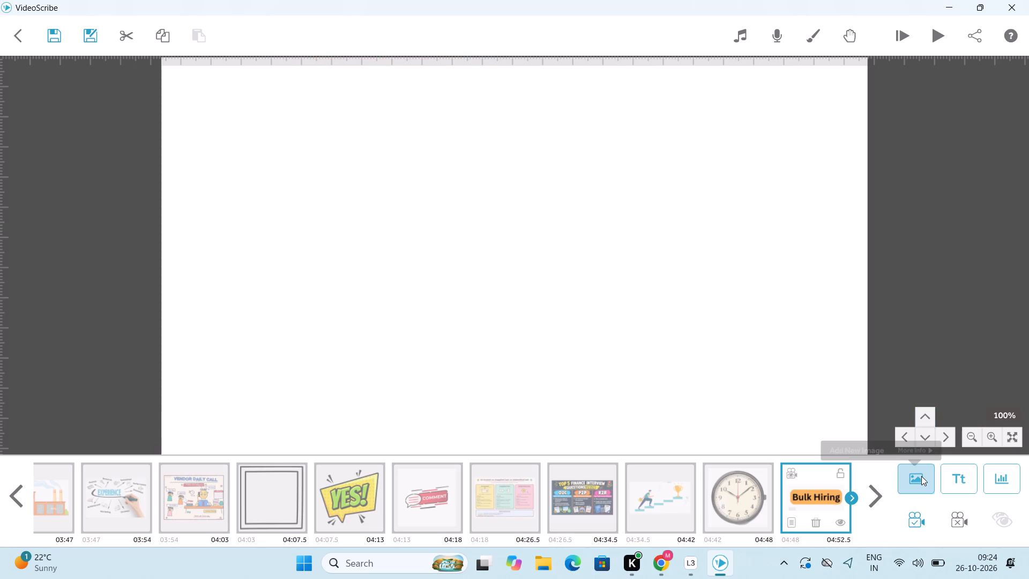
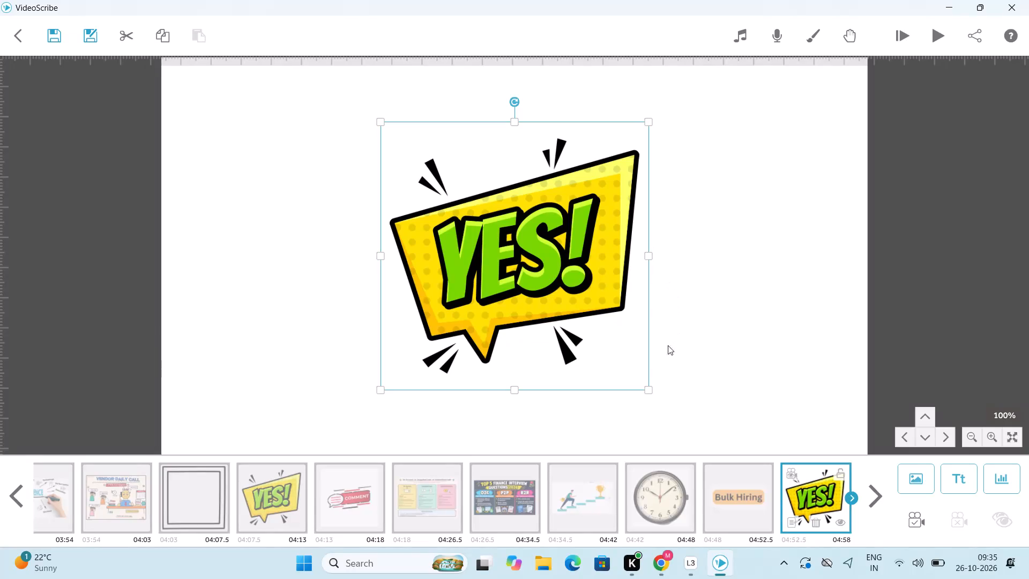
# Shrink the YES! image and place it in the upper left of the canvas area.
pyautogui.moveTo(651, 390); pyautogui.dragTo(610, 346)
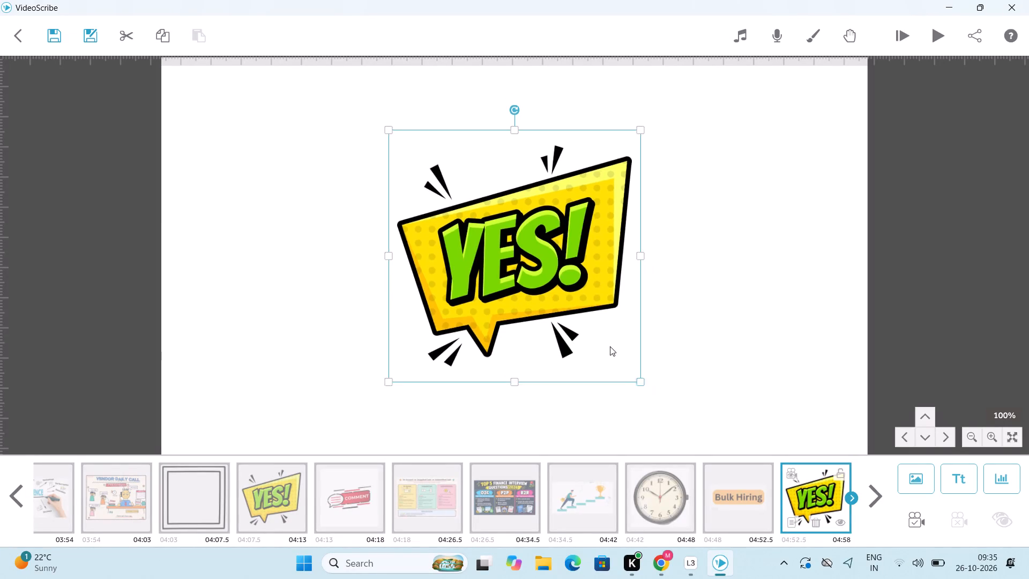
pyautogui.moveTo(610, 346); pyautogui.dragTo(595, 325)
pyautogui.moveTo(536, 300); pyautogui.dragTo(307, 244)
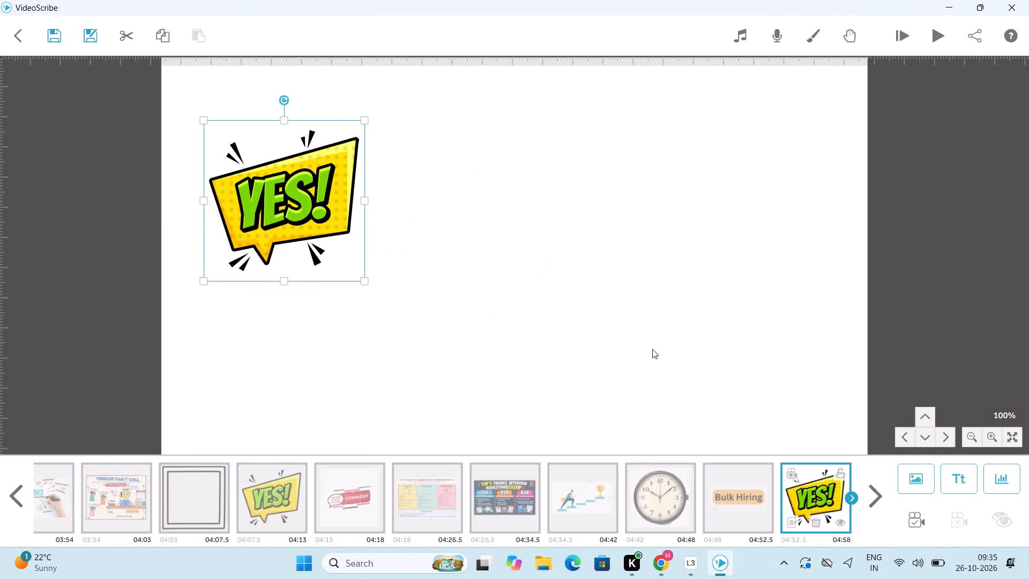
# Add the Experience image, place it to the lower right of the YES! image and set its camera position.
pyautogui.click(926, 489)
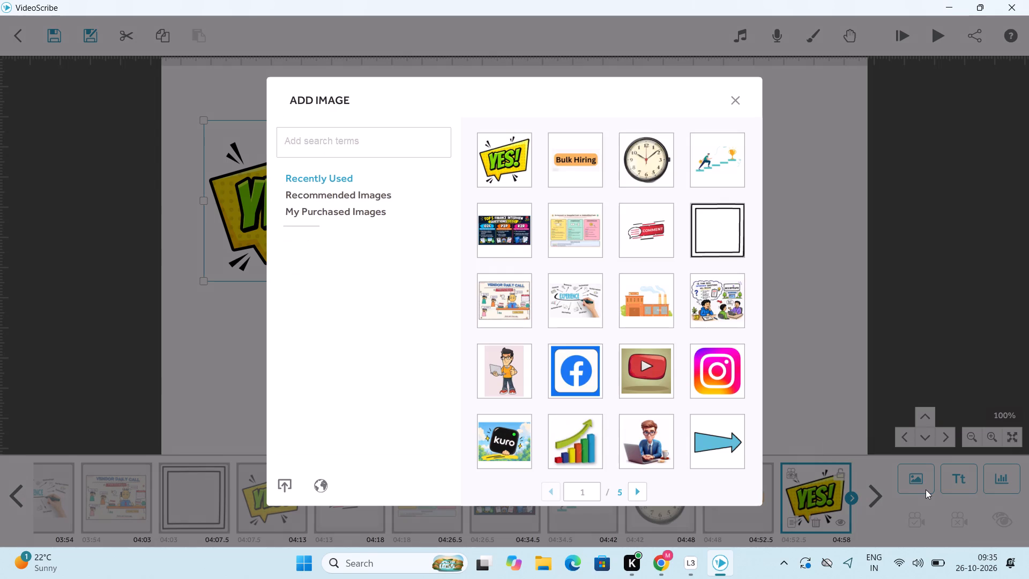
pyautogui.click(586, 312)
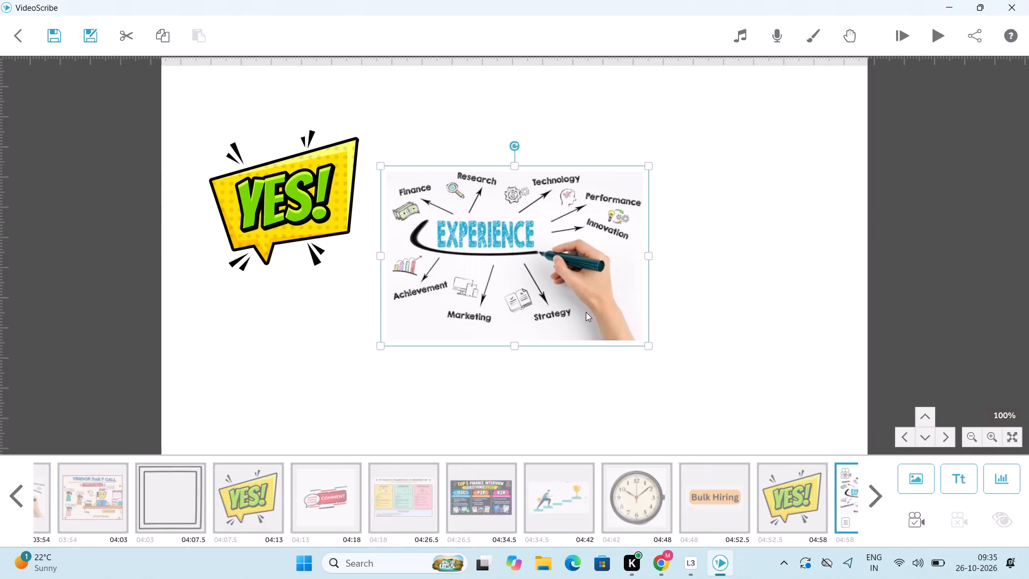
pyautogui.moveTo(613, 314); pyautogui.dragTo(691, 353)
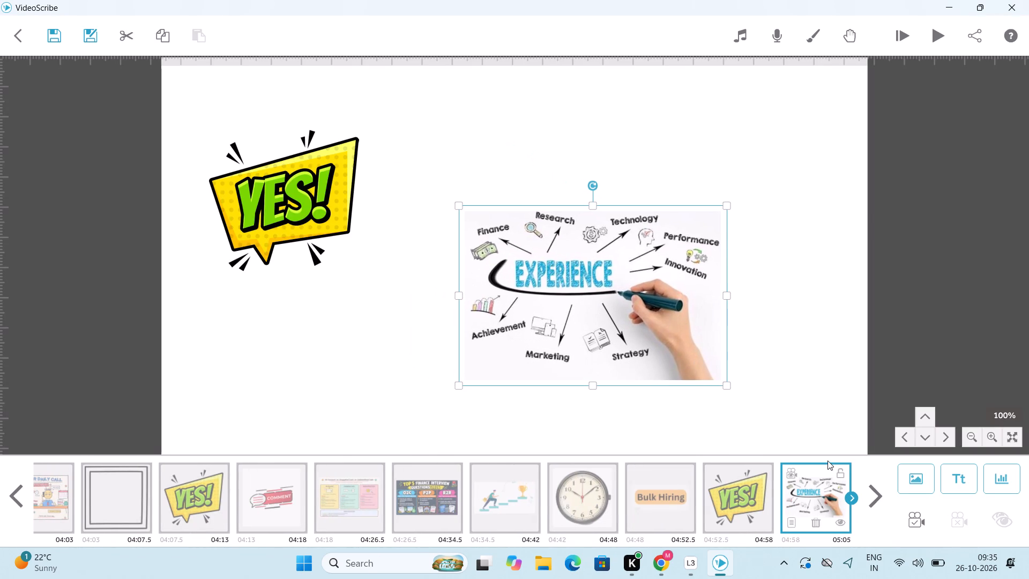
pyautogui.click(920, 525)
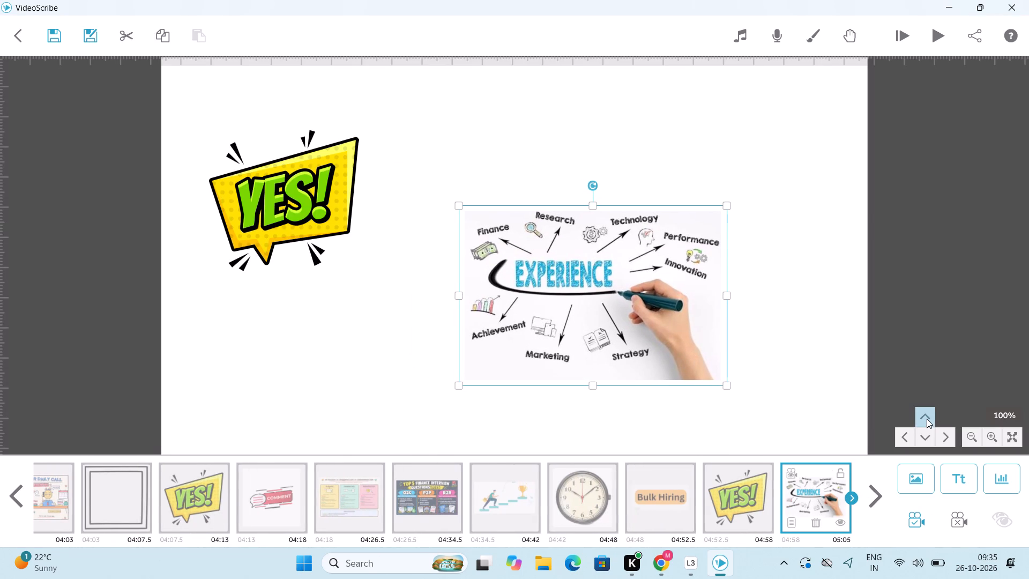
# In the blank canvas area below, add the red @ envelope image, shrink it, place it left of centre and set its camera position.
pyautogui.tripleClick(926, 420)
pyautogui.tripleClick(926, 420)
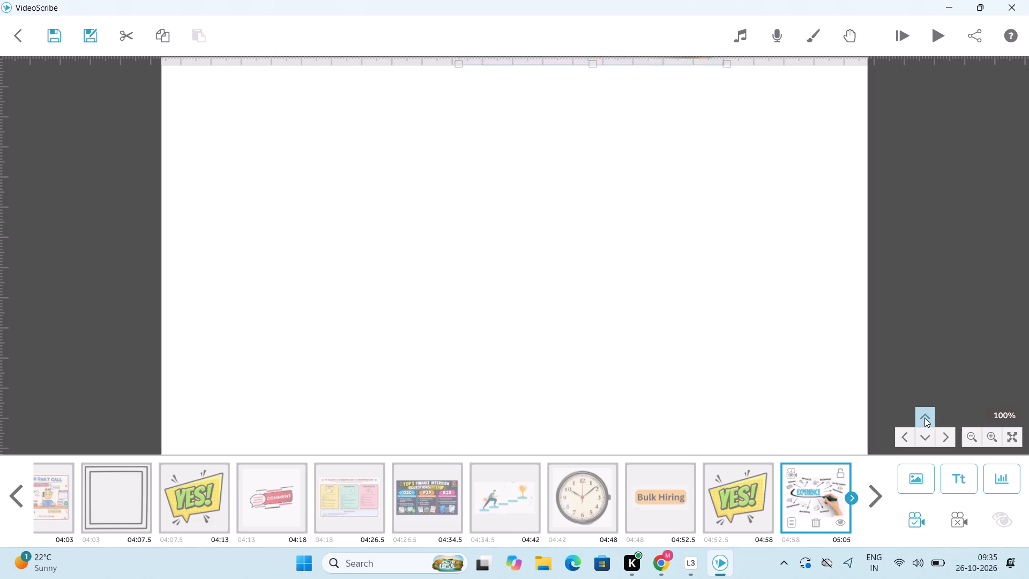
pyautogui.doubleClick(924, 418)
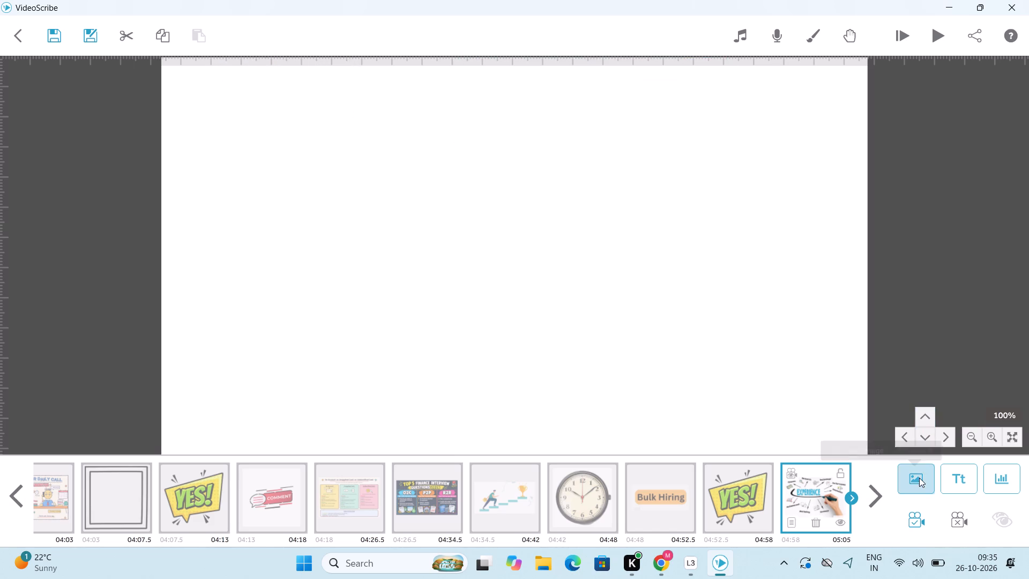
pyautogui.click(919, 478)
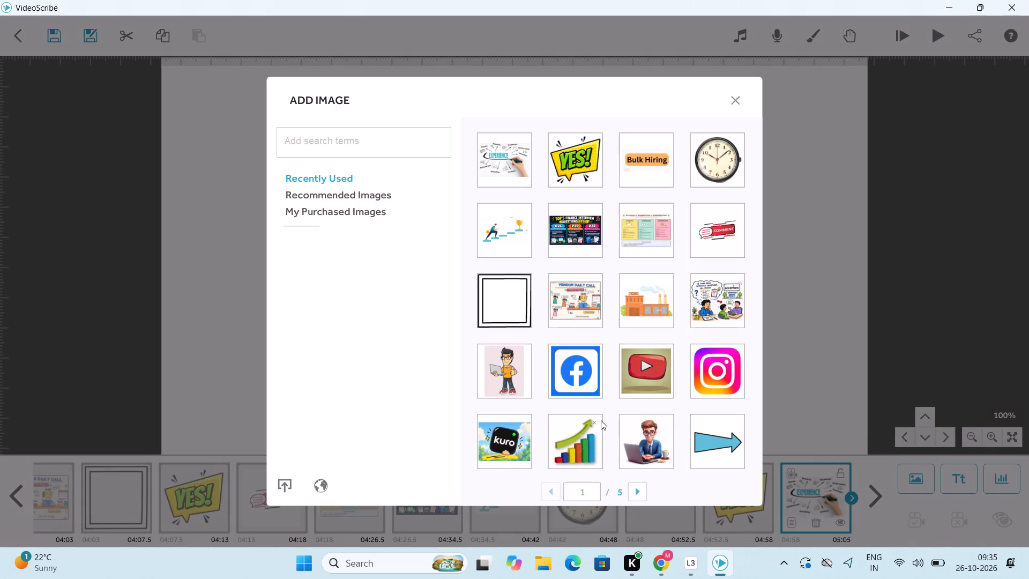
pyautogui.click(642, 486)
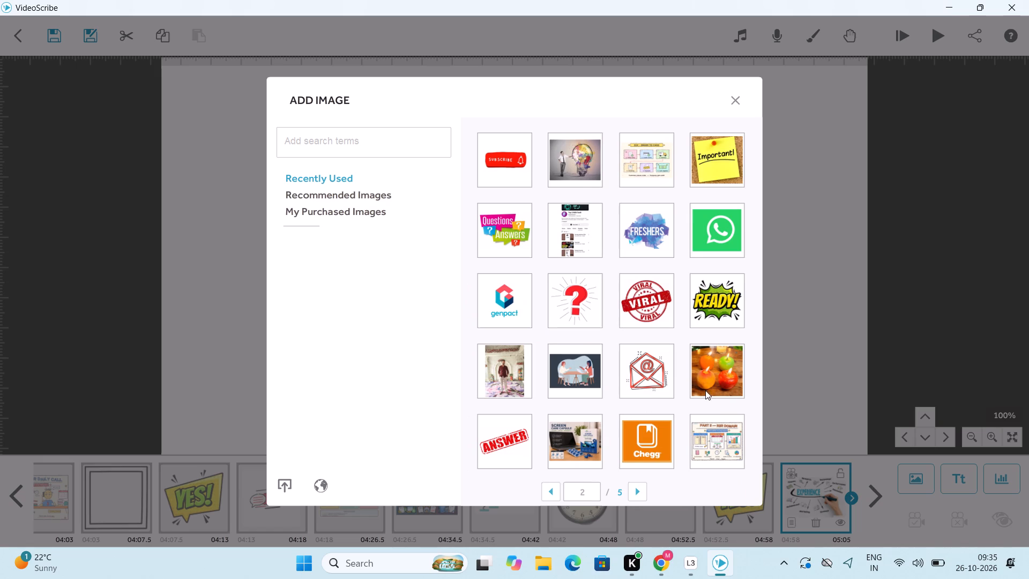
pyautogui.click(653, 372)
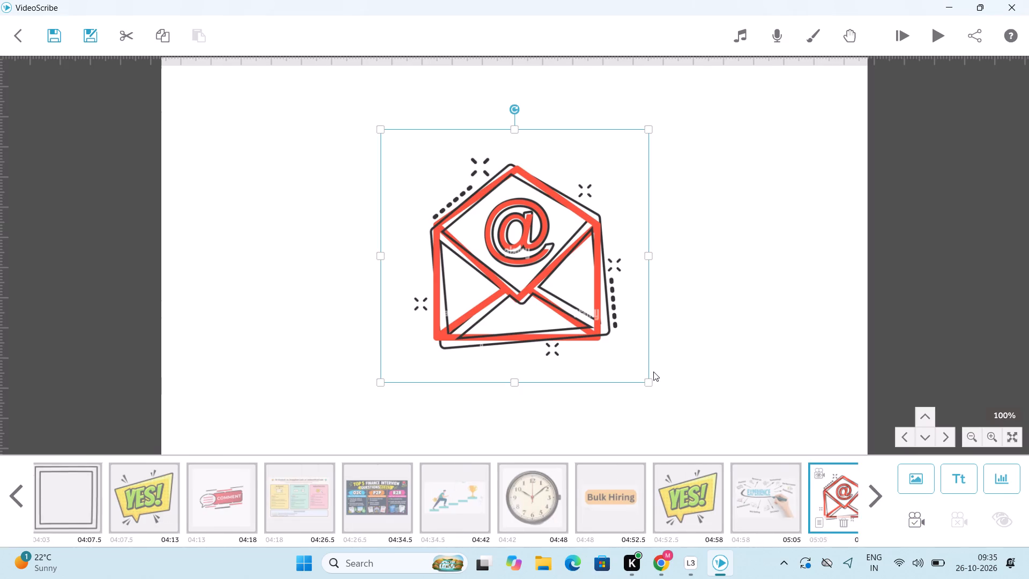
pyautogui.moveTo(648, 383); pyautogui.dragTo(628, 363)
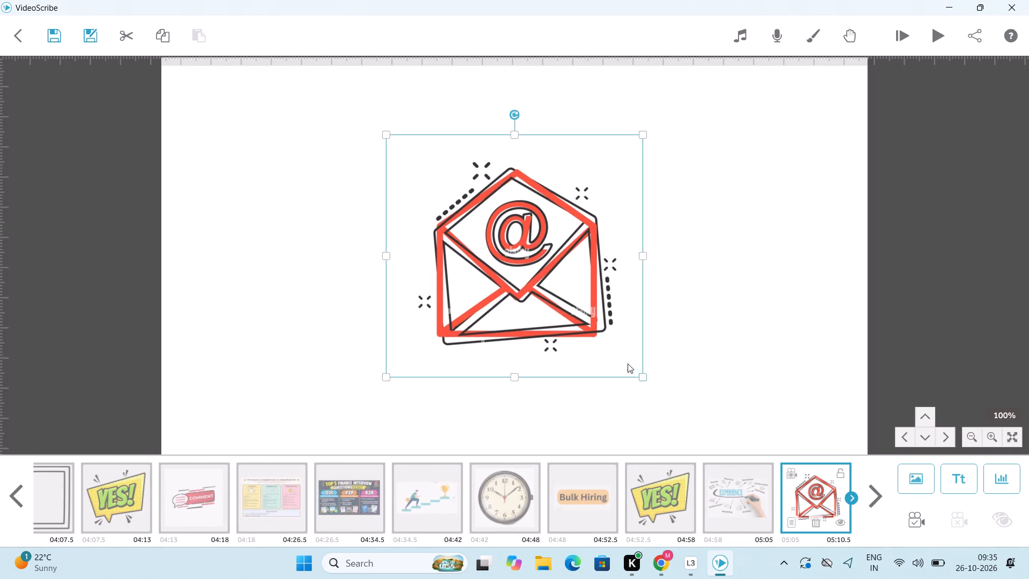
pyautogui.moveTo(628, 363); pyautogui.dragTo(613, 355)
pyautogui.moveTo(587, 350); pyautogui.dragTo(529, 354)
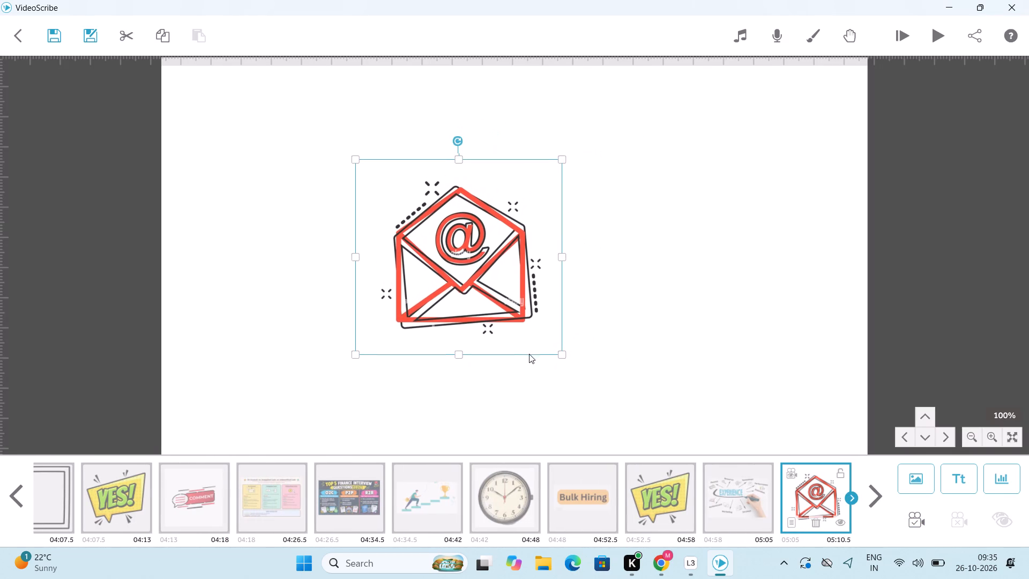
pyautogui.moveTo(529, 354); pyautogui.dragTo(502, 361)
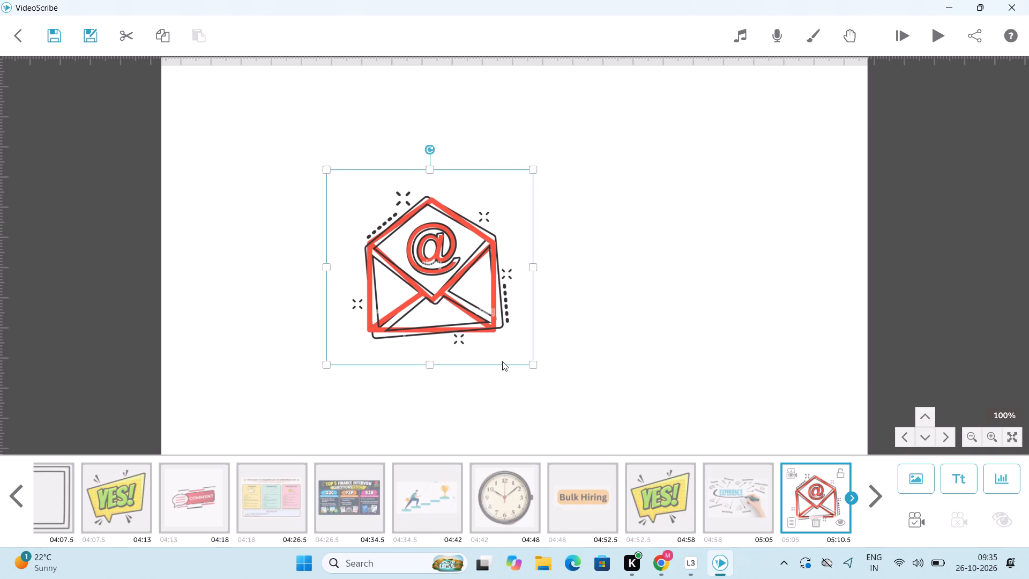
pyautogui.moveTo(502, 361); pyautogui.dragTo(462, 366)
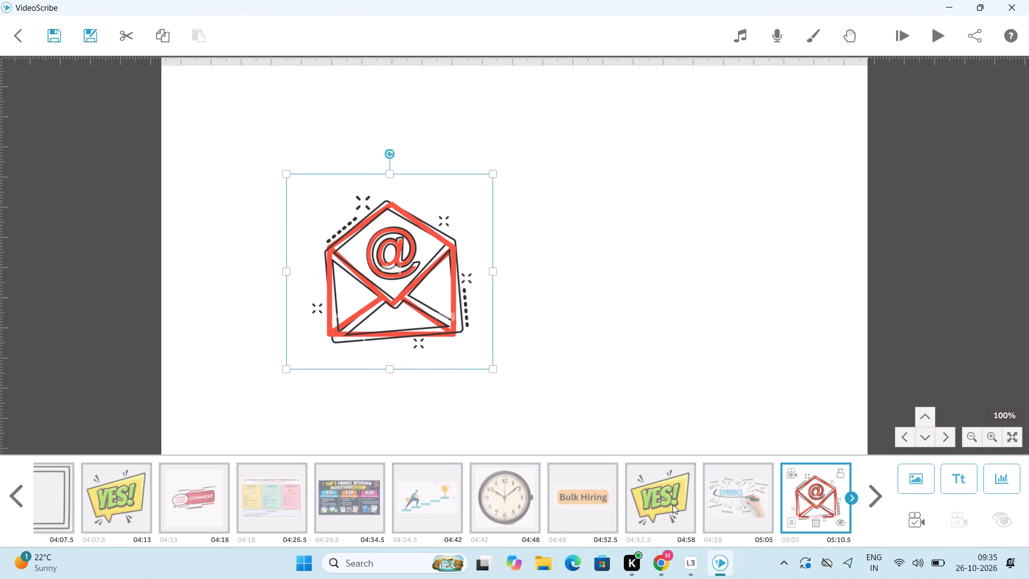
pyautogui.click(914, 523)
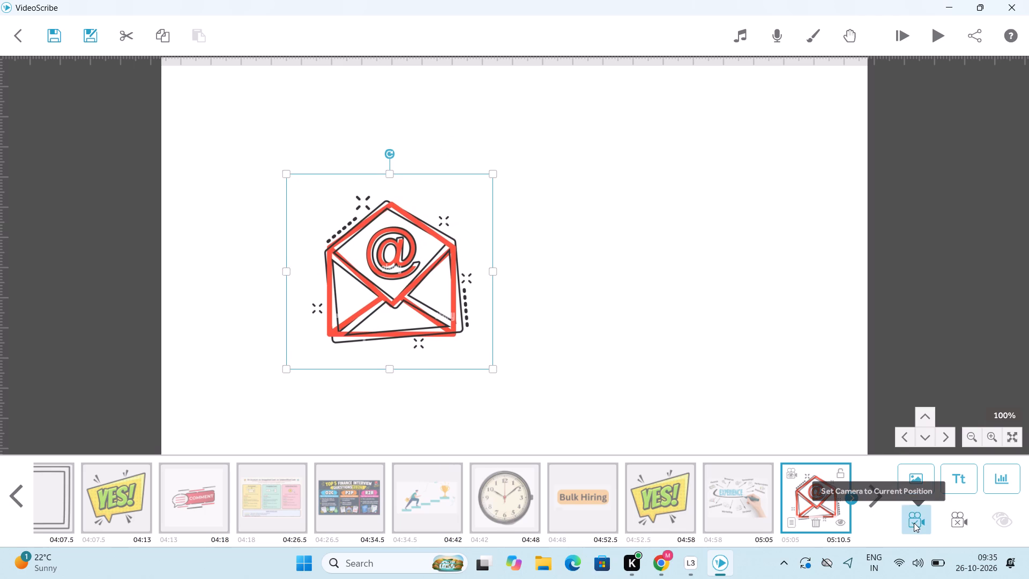
# Add the image of the standing man holding a laptop, shrink it, place it to the right of the envelope and set its camera position.
pyautogui.click(918, 480)
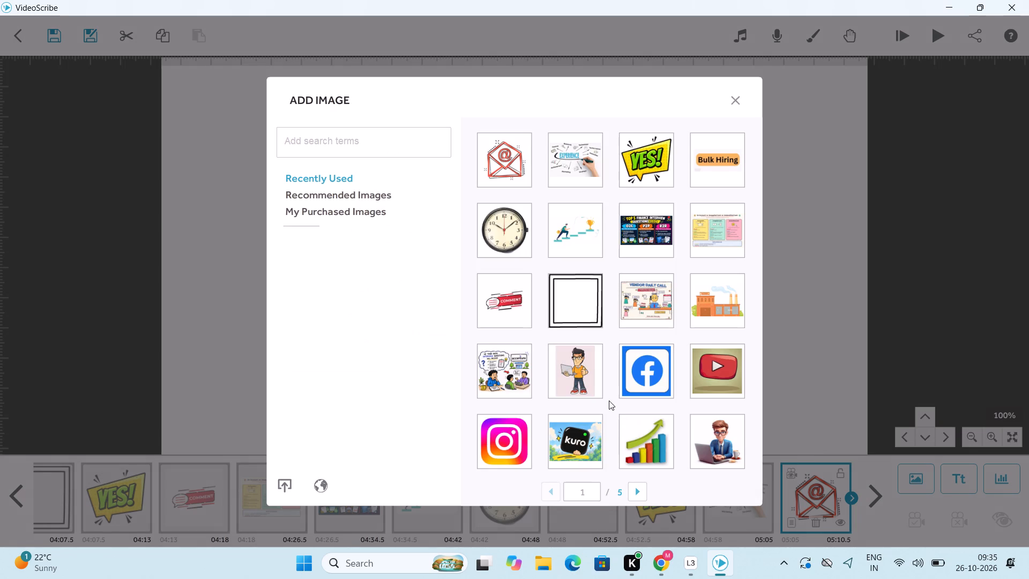
pyautogui.click(592, 384)
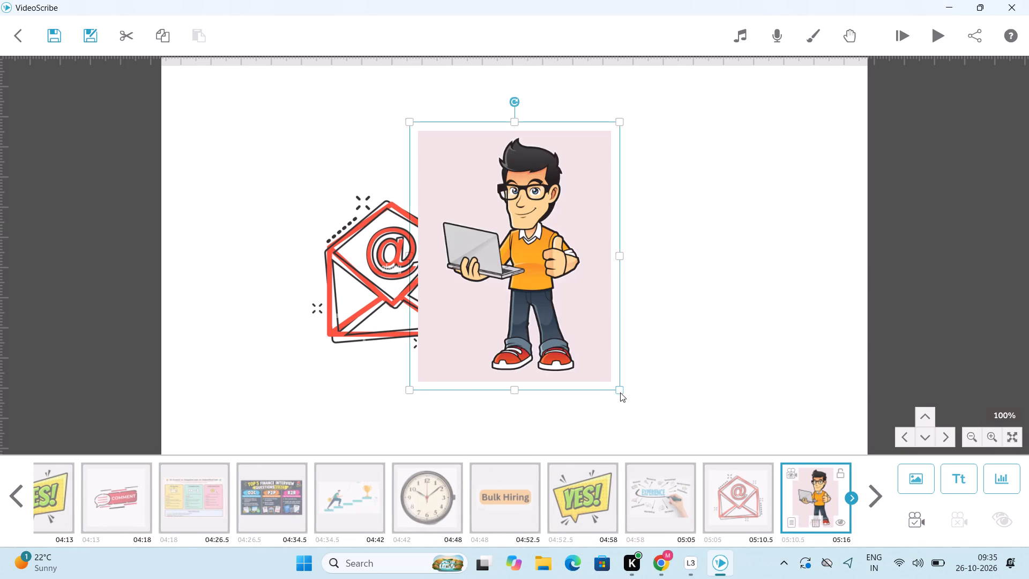
pyautogui.moveTo(620, 390); pyautogui.dragTo(587, 355)
pyautogui.moveTo(561, 347); pyautogui.dragTo(722, 387)
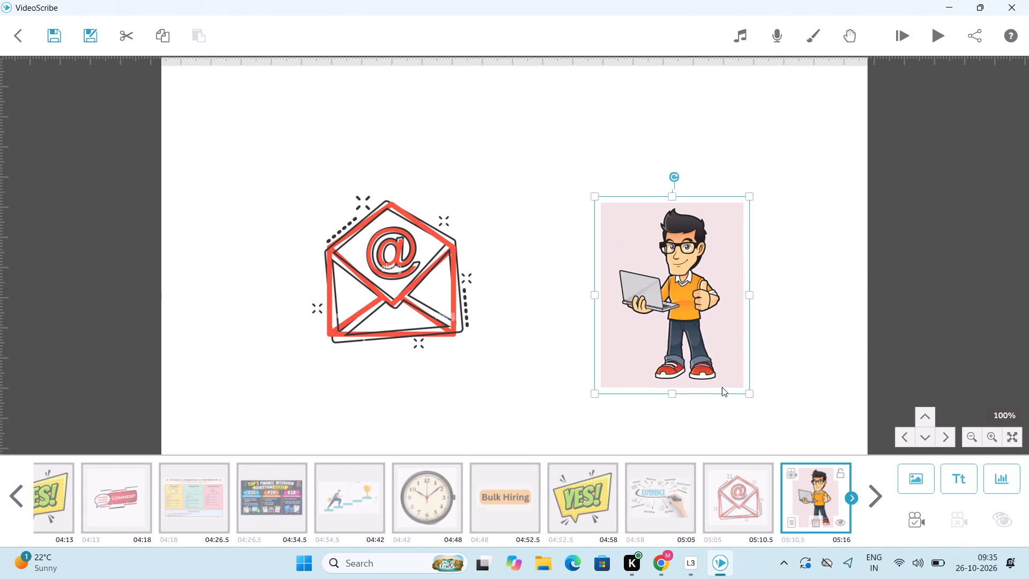
pyautogui.moveTo(722, 387); pyautogui.dragTo(721, 387)
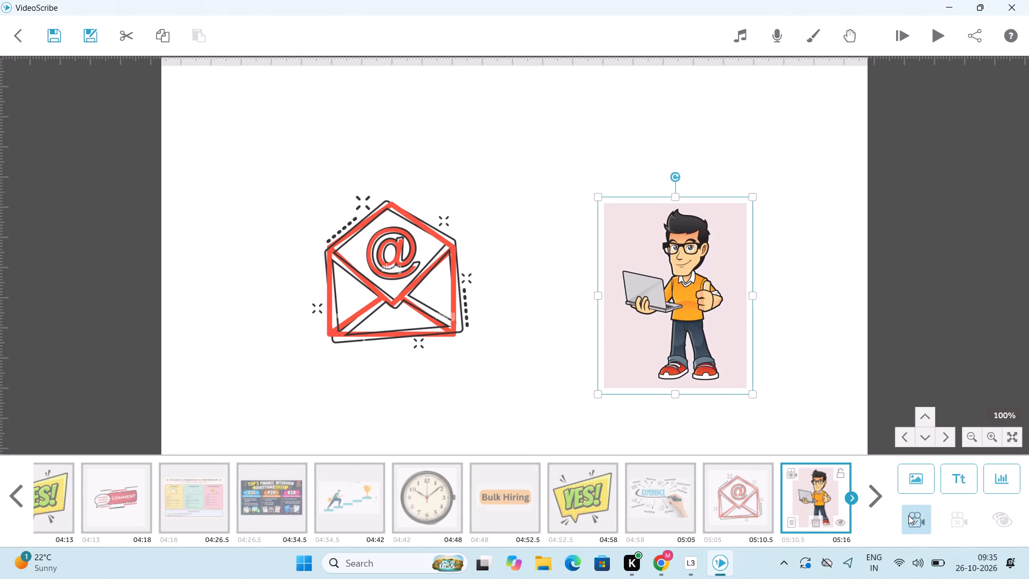
pyautogui.click(908, 515)
# In the blank canvas area below, add the On Account vs Unapplied Cash image, place it in the upper left and set its camera position.
pyautogui.tripleClick(930, 419)
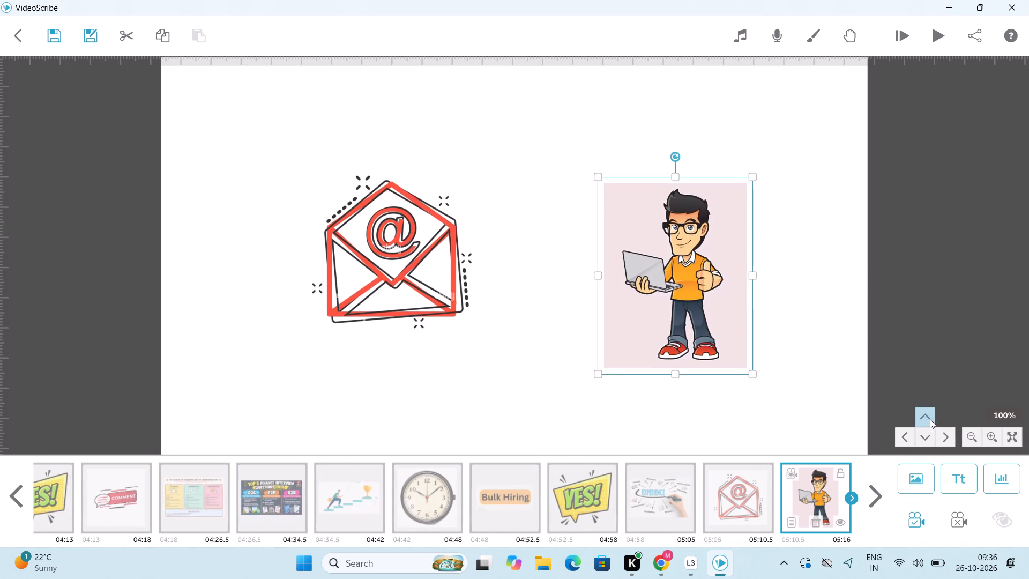
pyautogui.tripleClick(930, 419)
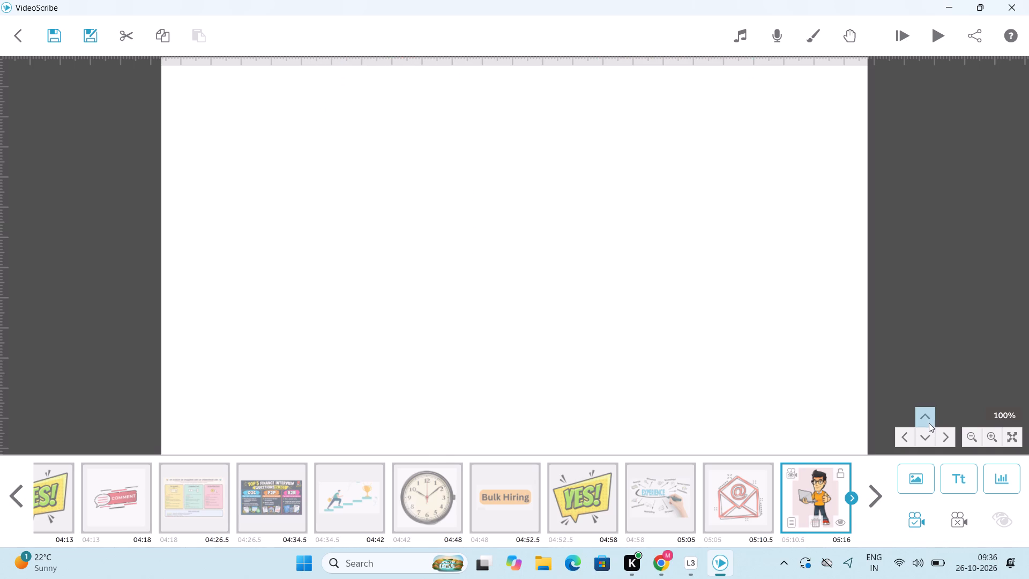
pyautogui.click(915, 478)
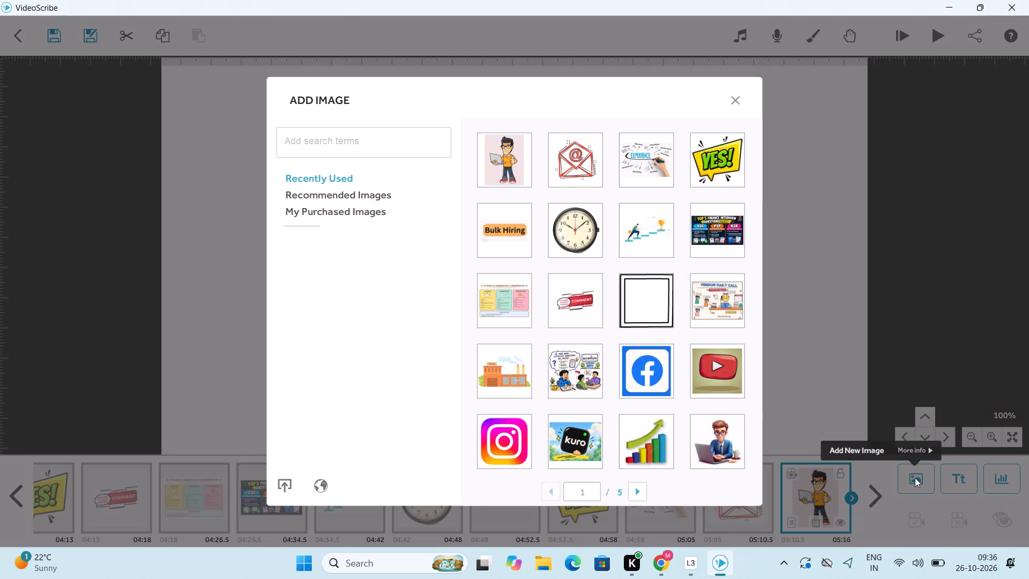
pyautogui.click(525, 304)
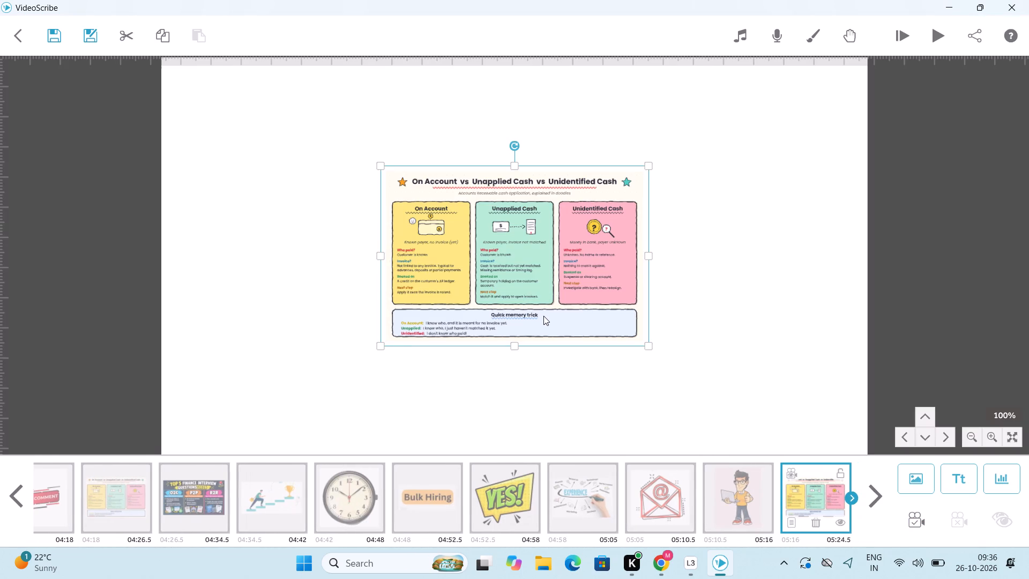
pyautogui.moveTo(543, 316); pyautogui.dragTo(425, 269)
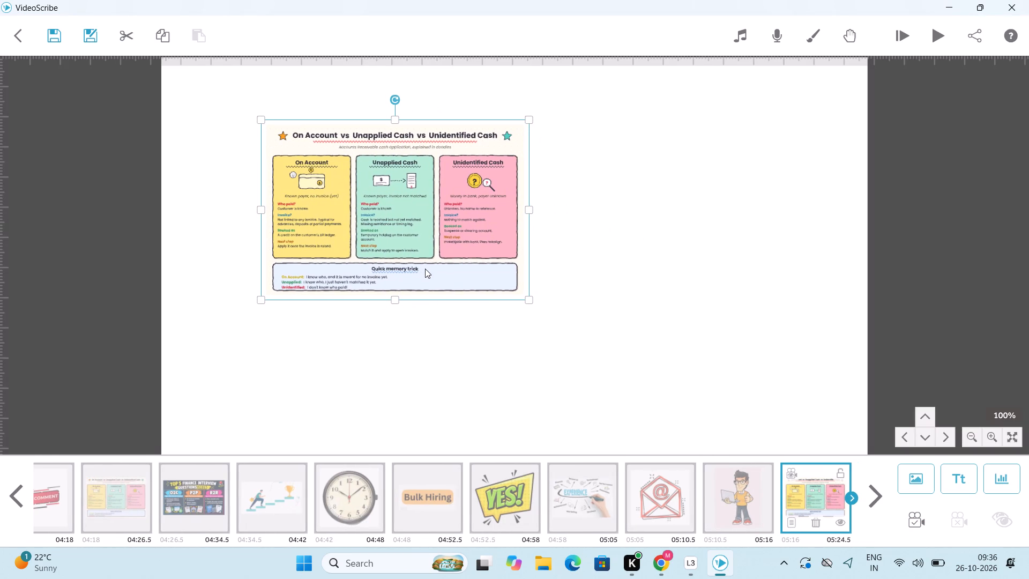
pyautogui.click(918, 523)
# Add the growth bar chart image with the green arrow, shrink it and place it in the lower right of the canvas area.
pyautogui.click(917, 486)
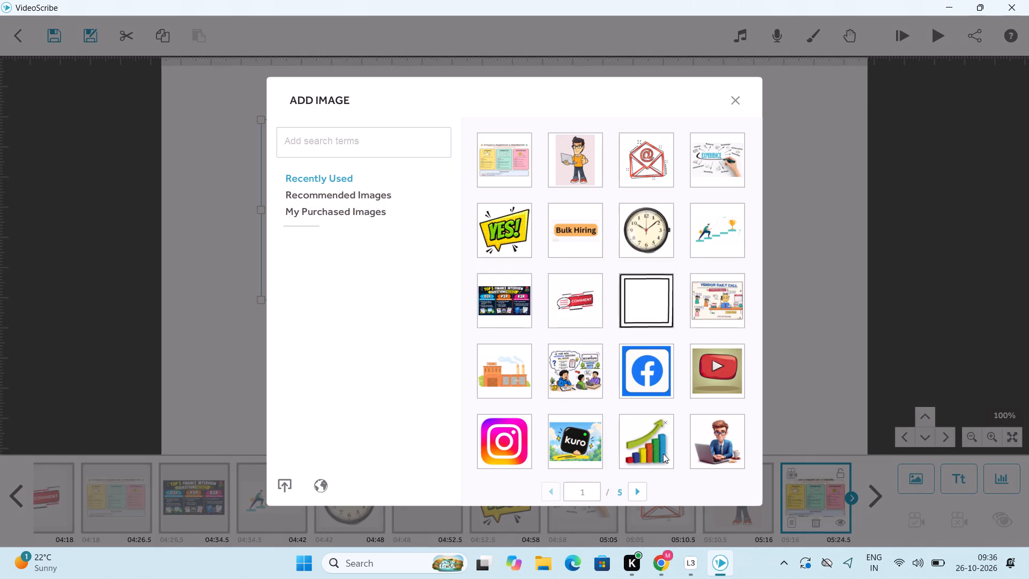
pyautogui.click(658, 448)
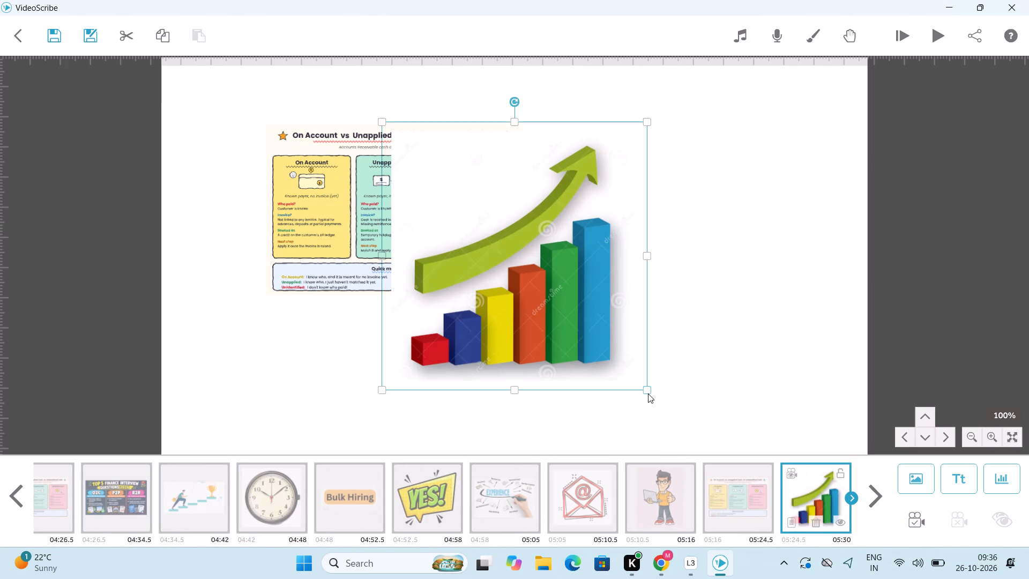
pyautogui.moveTo(648, 393); pyautogui.dragTo(615, 344)
pyautogui.moveTo(599, 338); pyautogui.dragTo(838, 398)
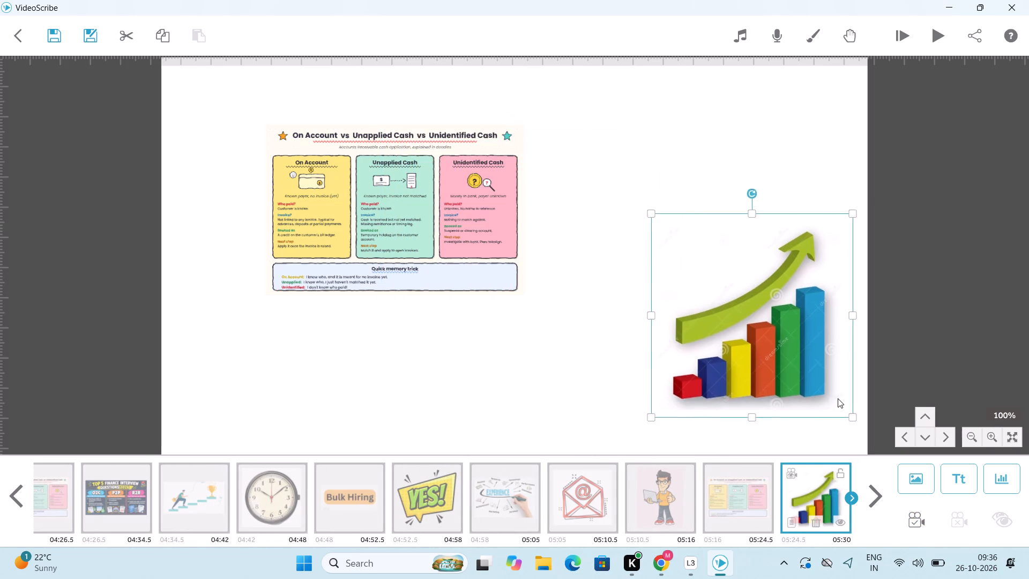
pyautogui.moveTo(838, 398); pyautogui.dragTo(826, 417)
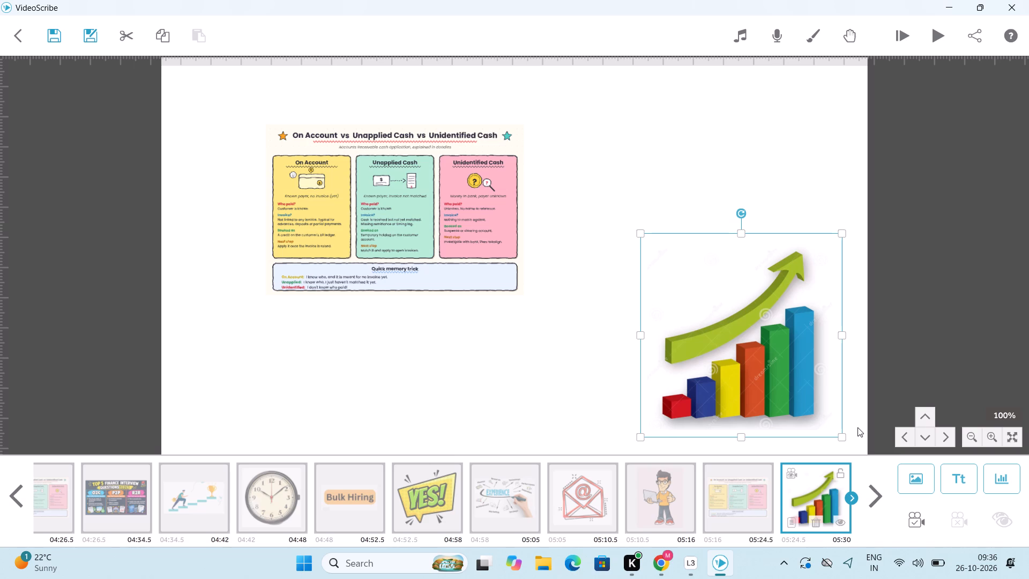
# In the blank canvas area below the bar chart, add the man climbing to the trophy image, place it upper centre and set its camera position.
pyautogui.tripleClick(921, 419)
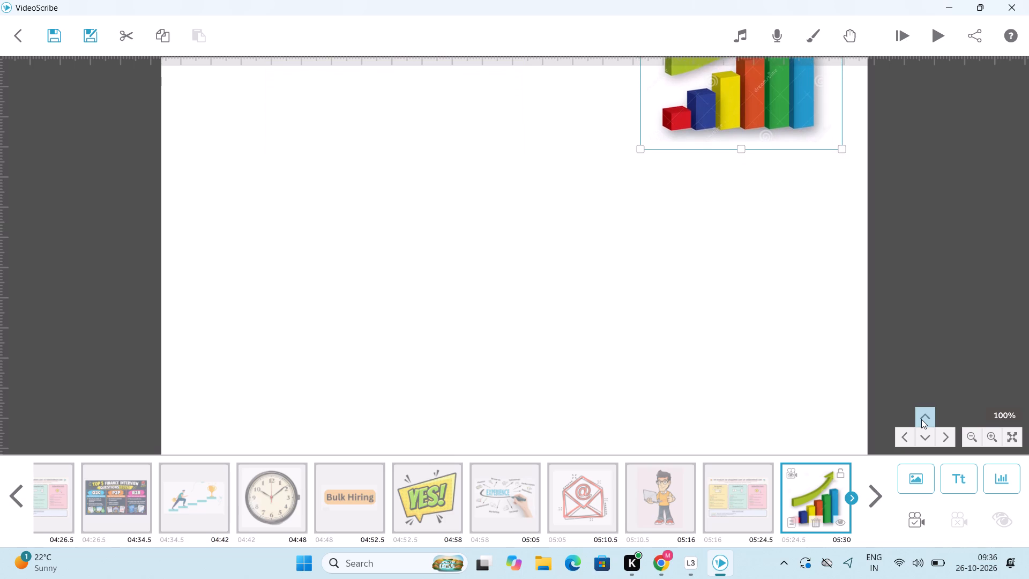
pyautogui.tripleClick(921, 419)
pyautogui.tripleClick(921, 419)
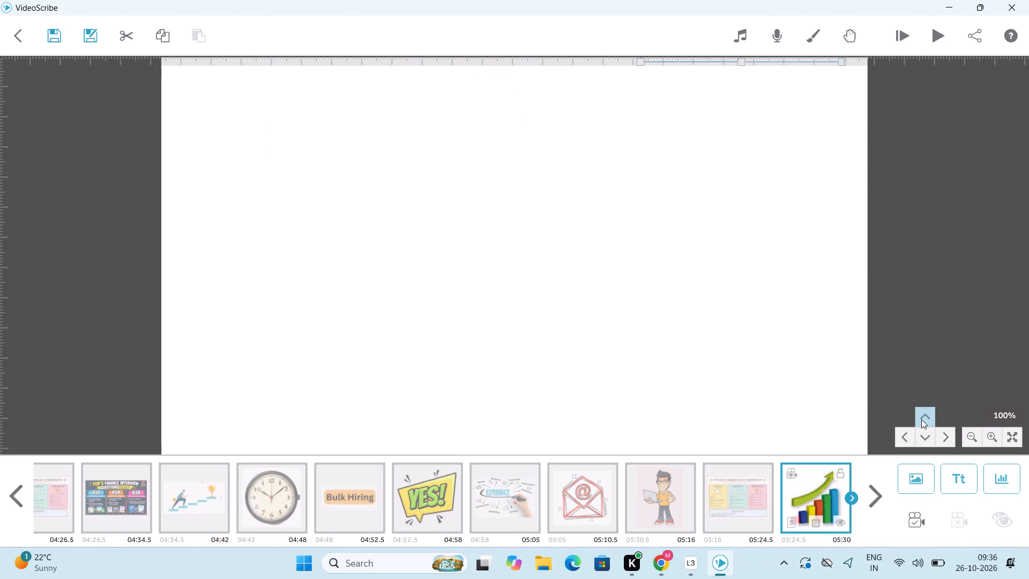
pyautogui.click(921, 419)
pyautogui.click(914, 476)
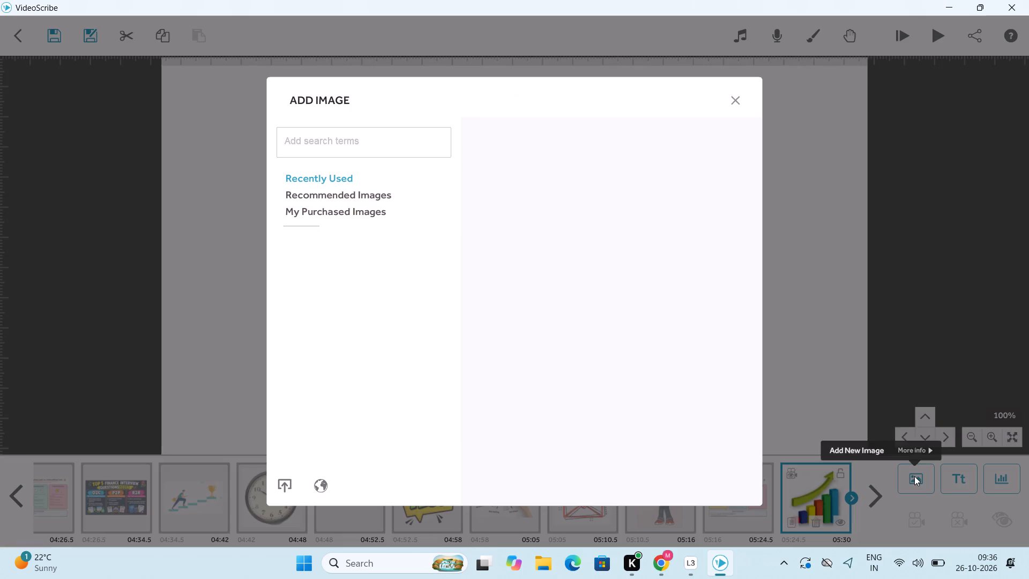
pyautogui.click(510, 296)
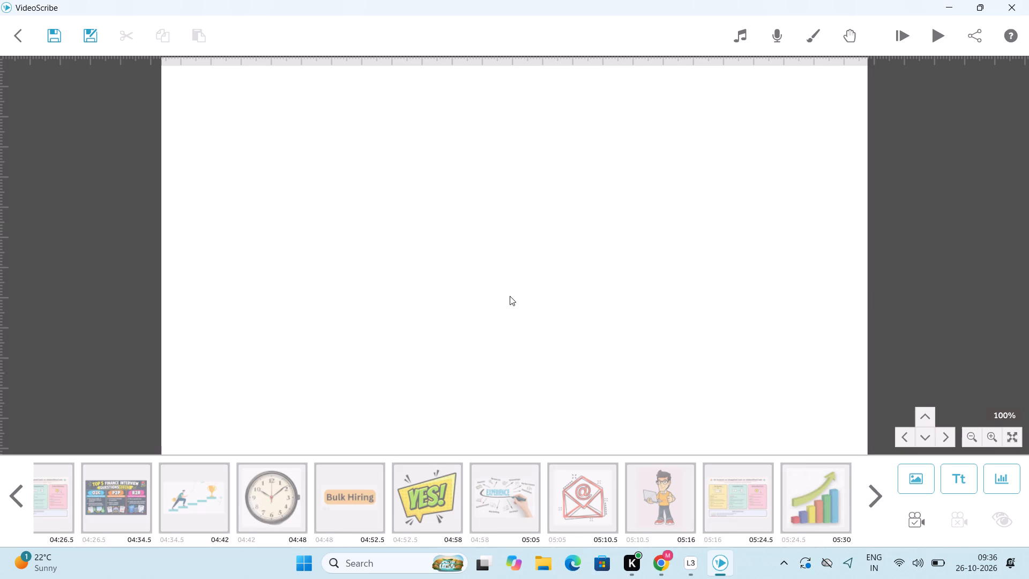
pyautogui.moveTo(596, 317); pyautogui.dragTo(603, 247)
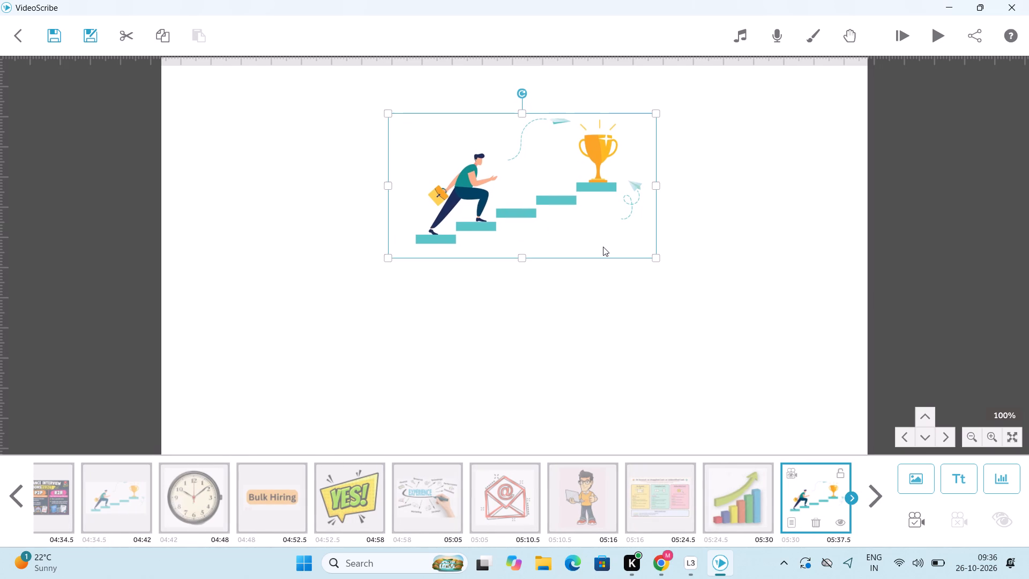
pyautogui.moveTo(603, 247); pyautogui.dragTo(603, 246)
pyautogui.click(927, 521)
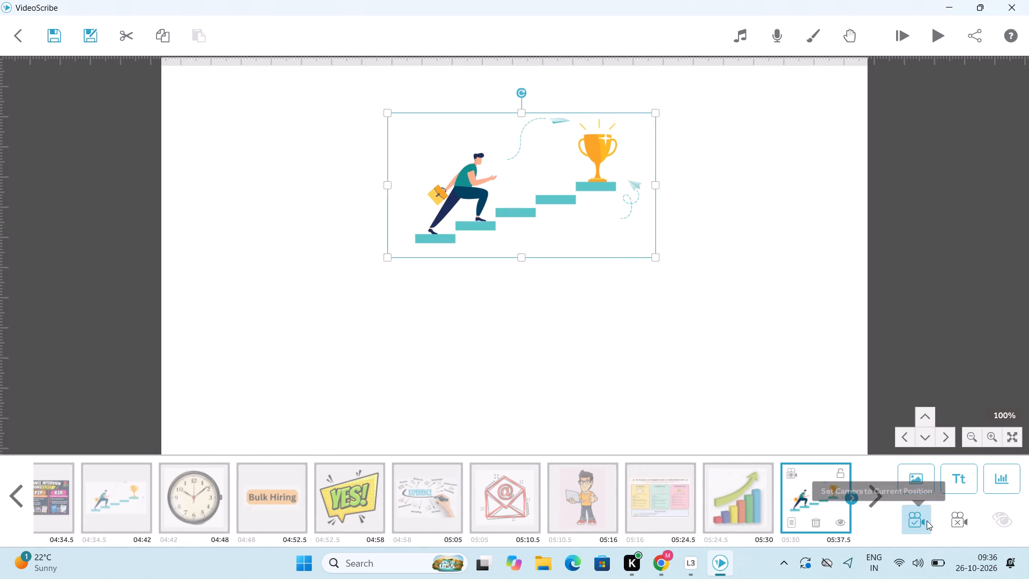
# Add the red video play button image, shrink it, place it in the lower right of the canvas area and set its camera position.
pyautogui.click(918, 480)
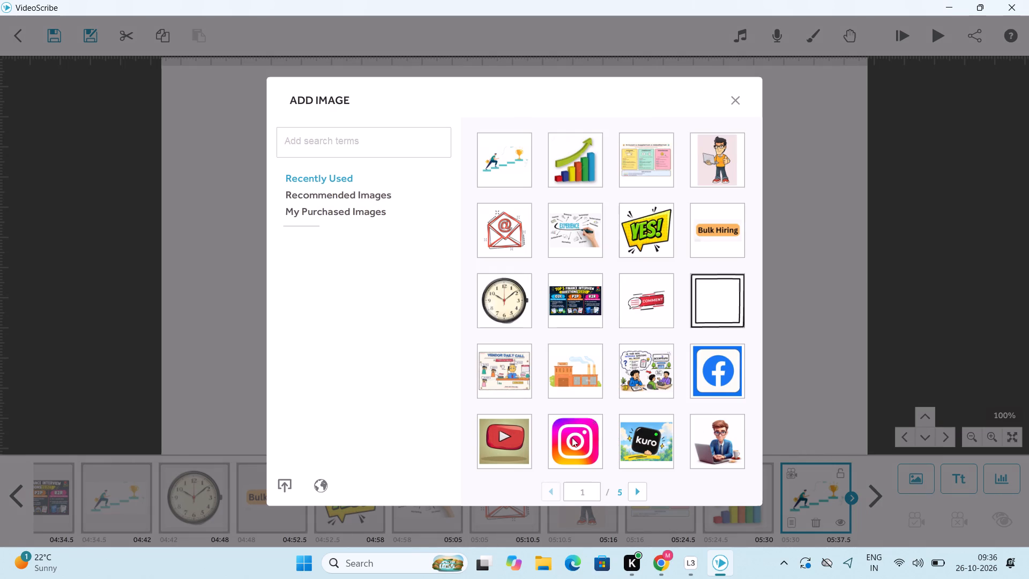
pyautogui.click(490, 436)
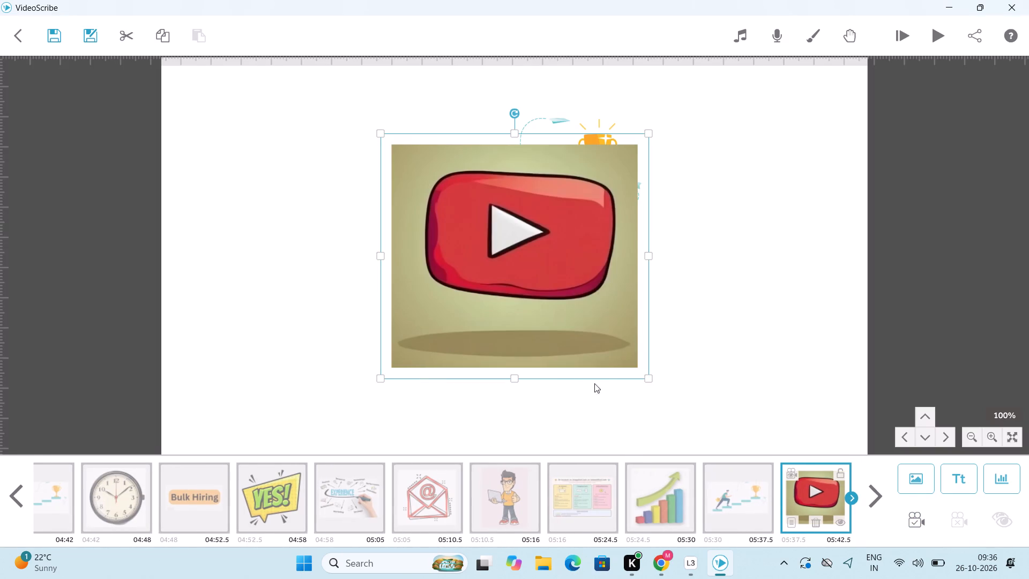
pyautogui.click(648, 380)
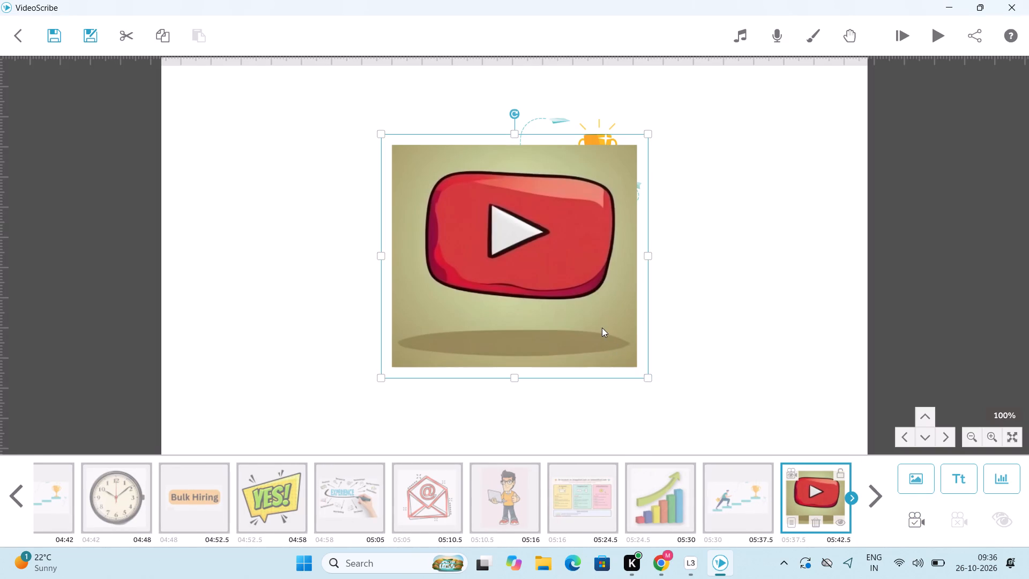
pyautogui.moveTo(645, 375); pyautogui.dragTo(605, 323)
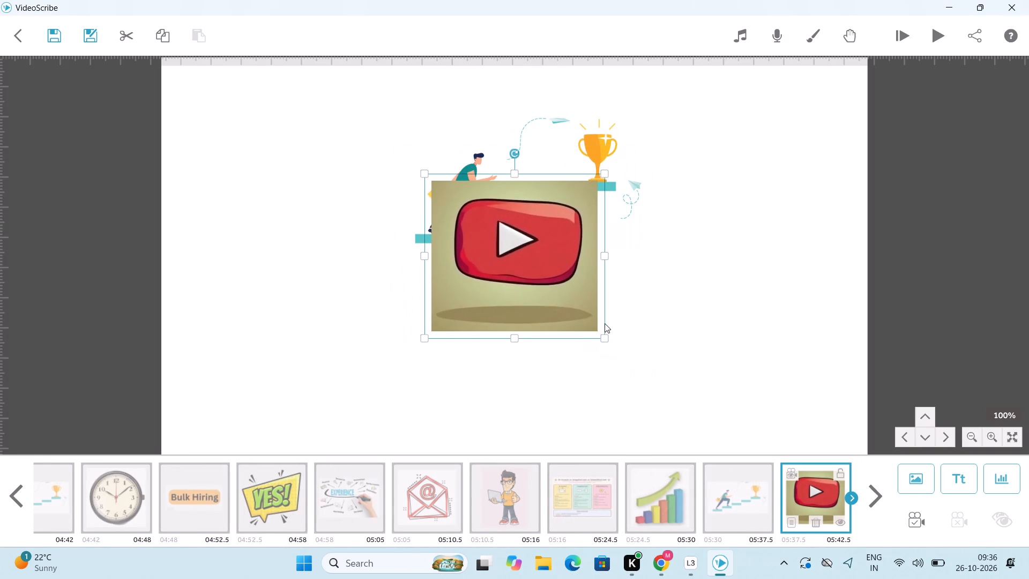
pyautogui.moveTo(561, 318); pyautogui.dragTo(796, 422)
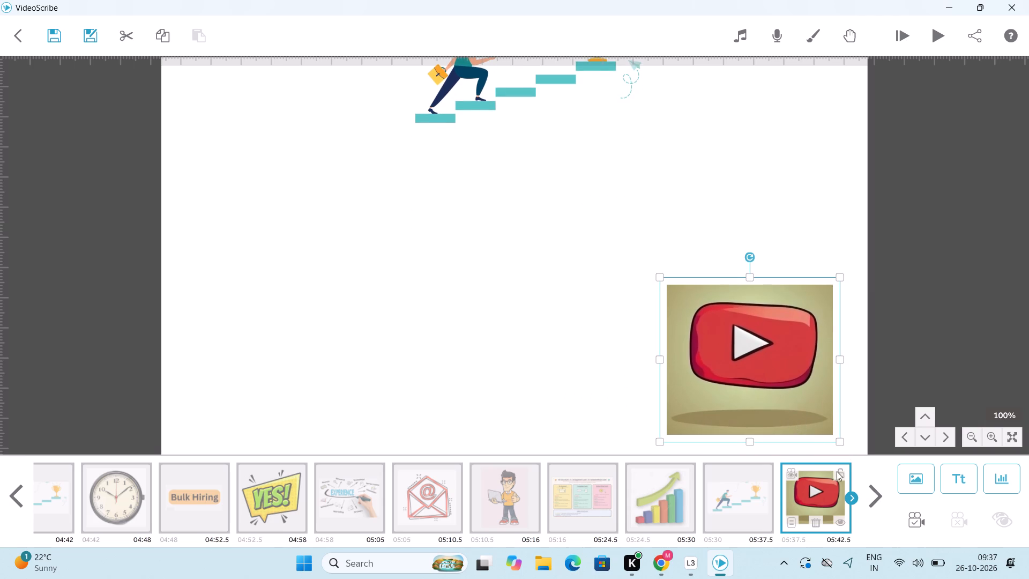
pyautogui.click(913, 516)
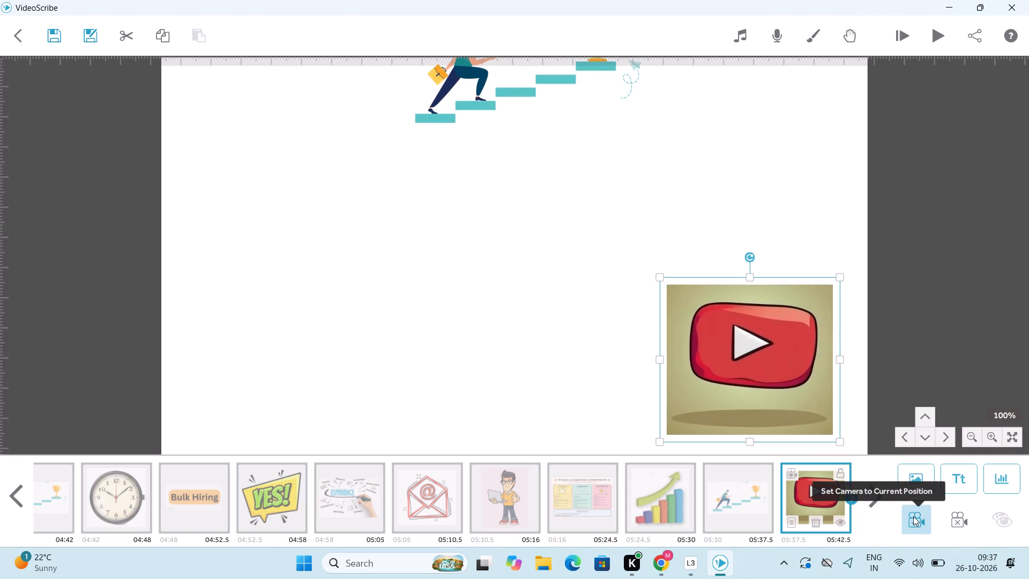
# Add the red play button image a second time, shrink it, place it in the lower left of the canvas area and set its camera position.
pyautogui.click(915, 473)
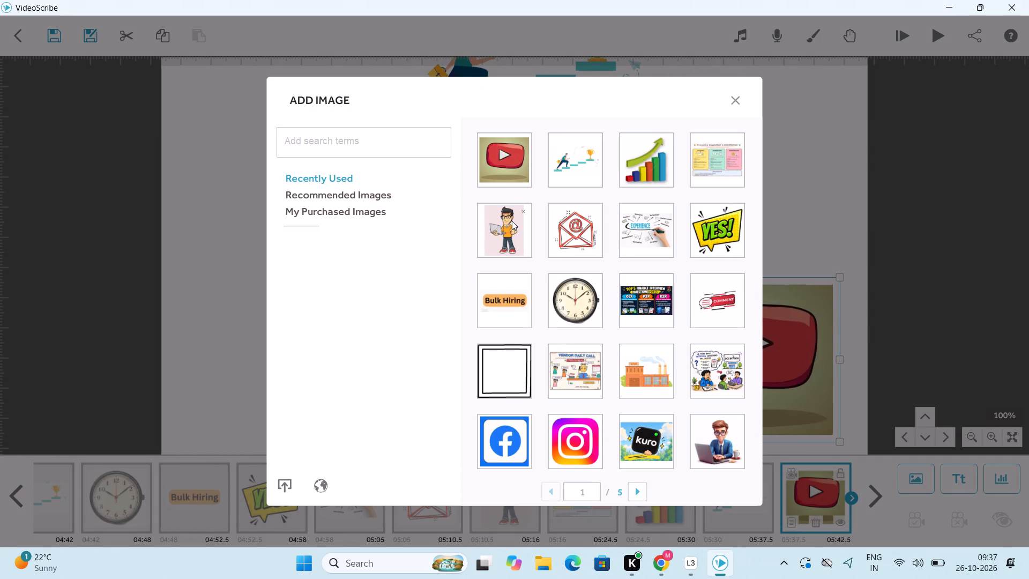
pyautogui.click(503, 161)
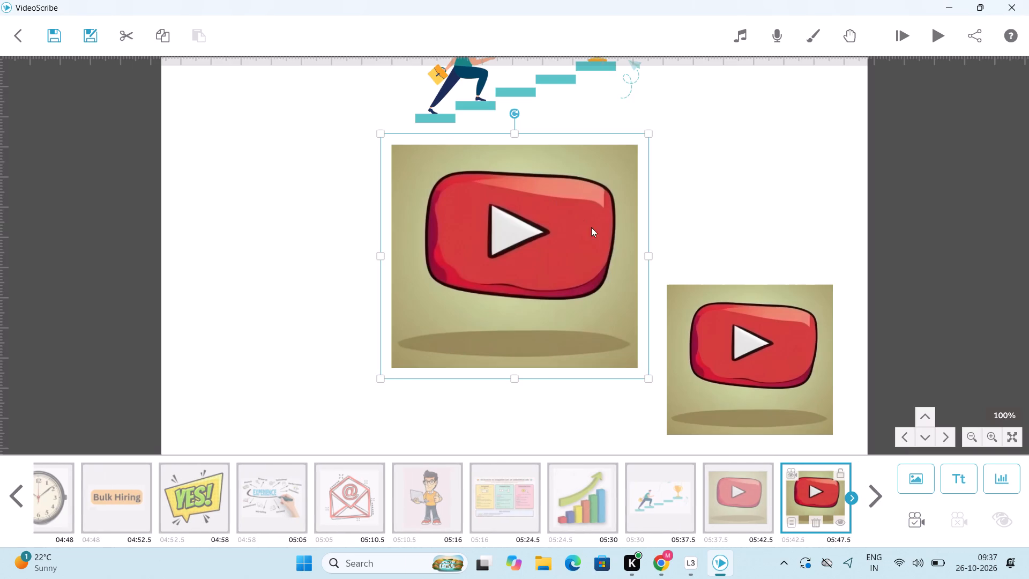
pyautogui.moveTo(649, 380); pyautogui.dragTo(595, 318)
pyautogui.moveTo(581, 306); pyautogui.dragTo(460, 372)
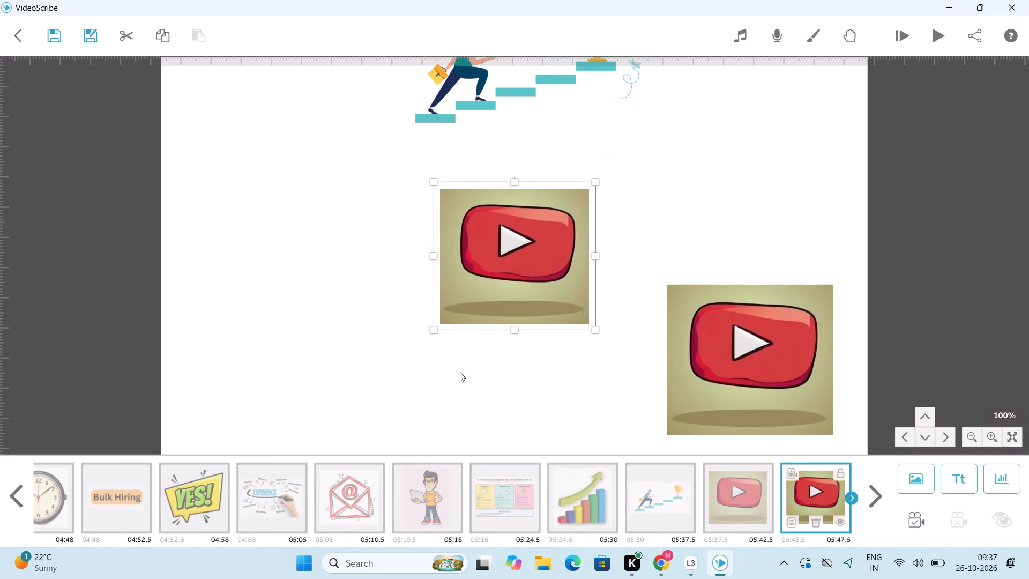
pyautogui.moveTo(460, 372); pyautogui.dragTo(354, 403)
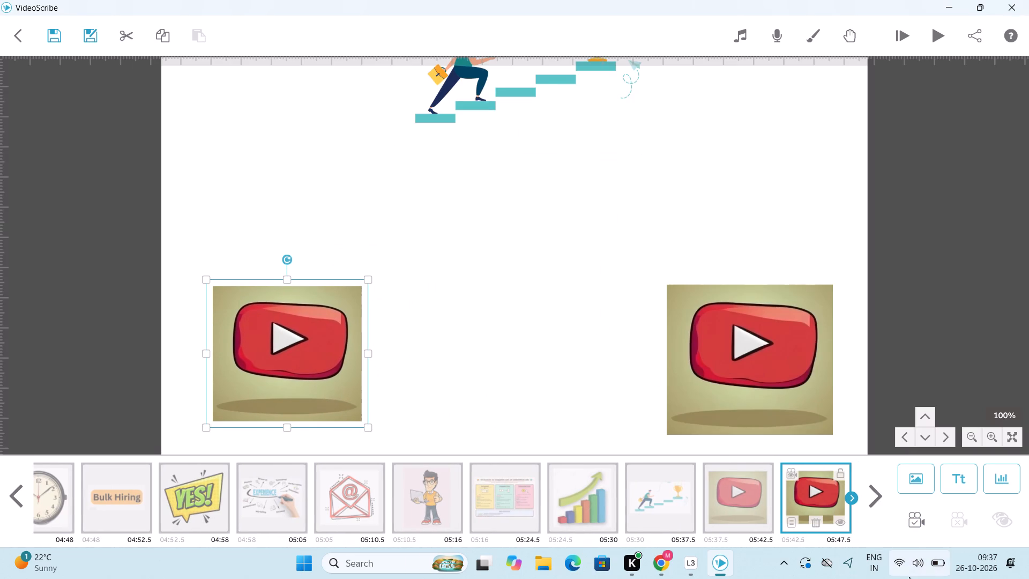
pyautogui.click(912, 526)
# Add the clock image, shrink it, place it midway between the two play button images and set its camera position.
pyautogui.click(923, 487)
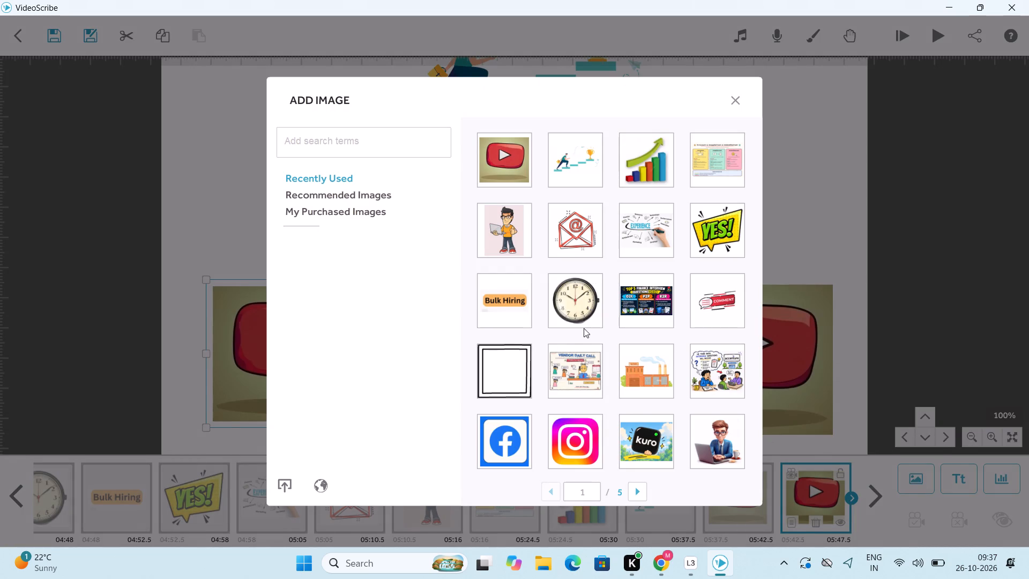
pyautogui.click(575, 316)
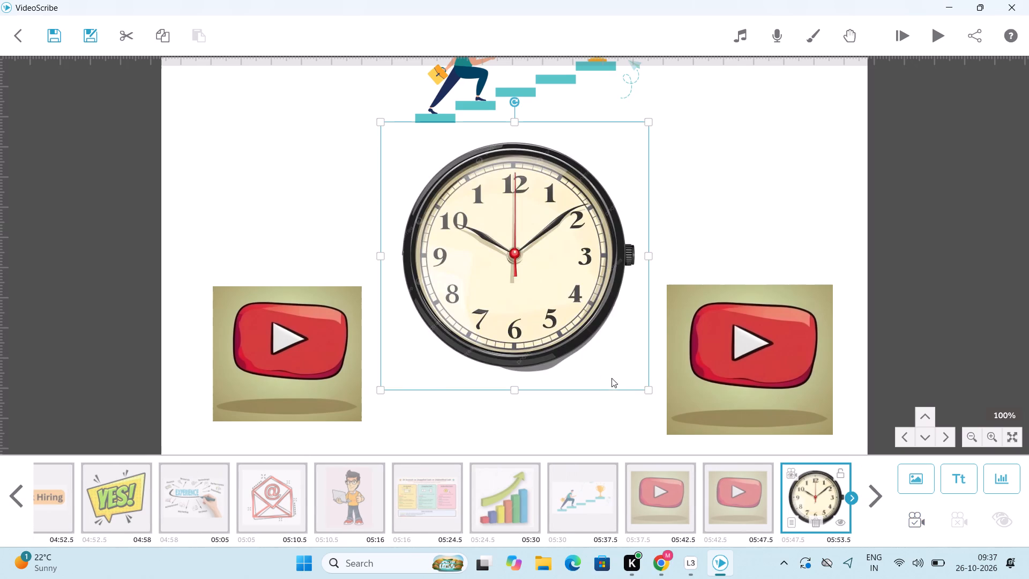
pyautogui.moveTo(648, 389); pyautogui.dragTo(577, 278)
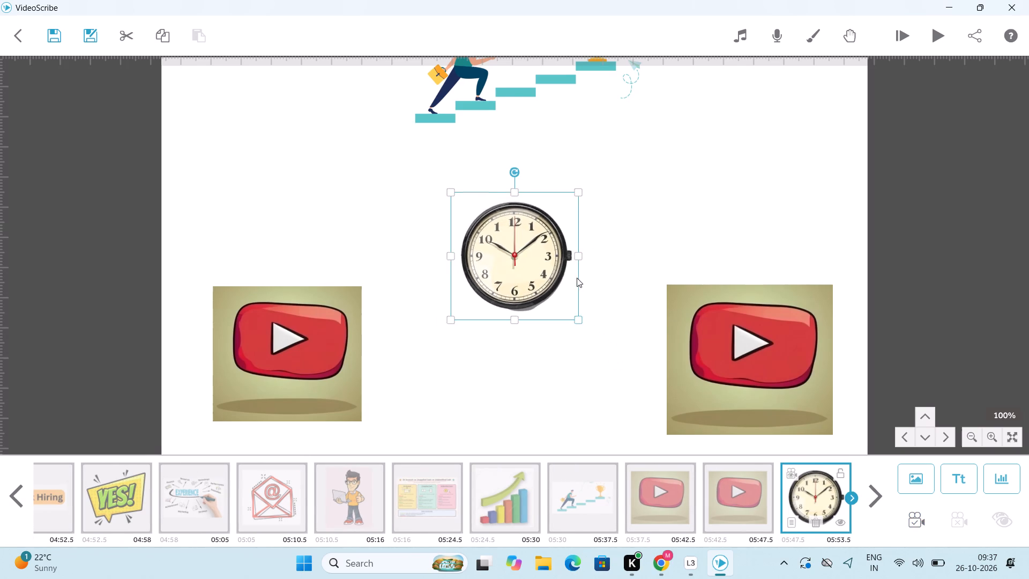
pyautogui.moveTo(577, 278); pyautogui.dragTo(558, 274)
pyautogui.moveTo(527, 274); pyautogui.dragTo(507, 379)
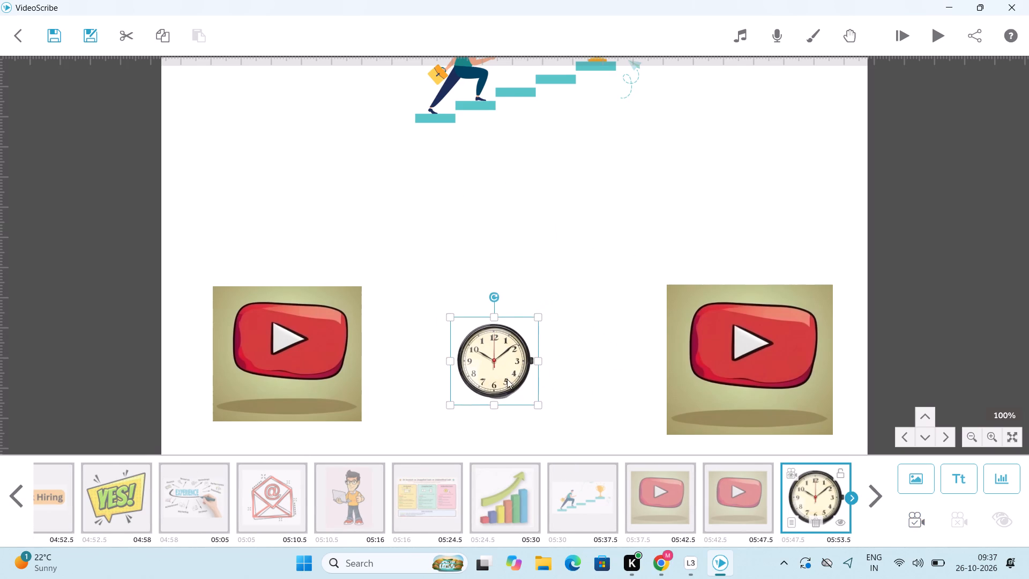
pyautogui.moveTo(507, 379); pyautogui.dragTo(526, 381)
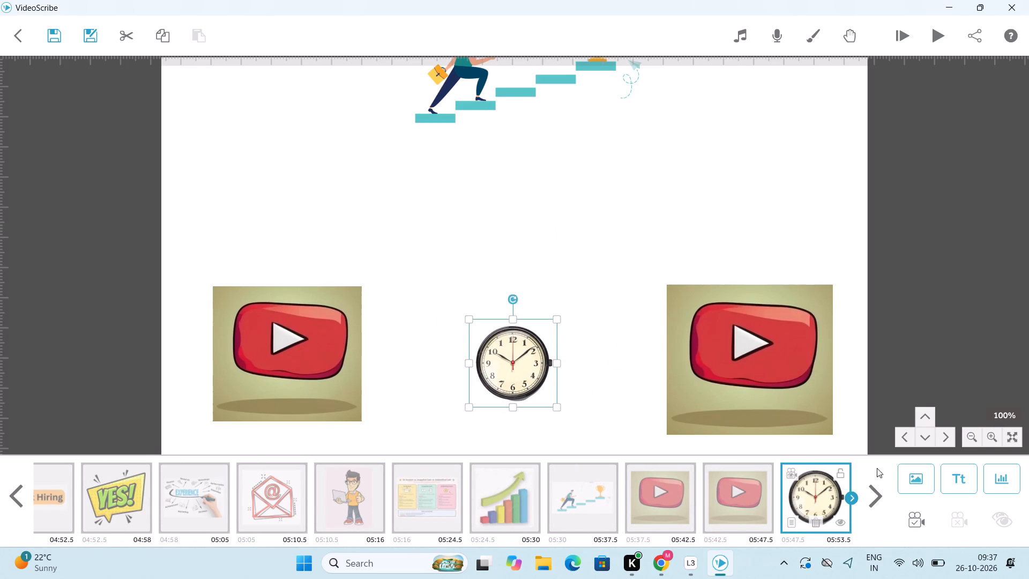
pyautogui.click(909, 510)
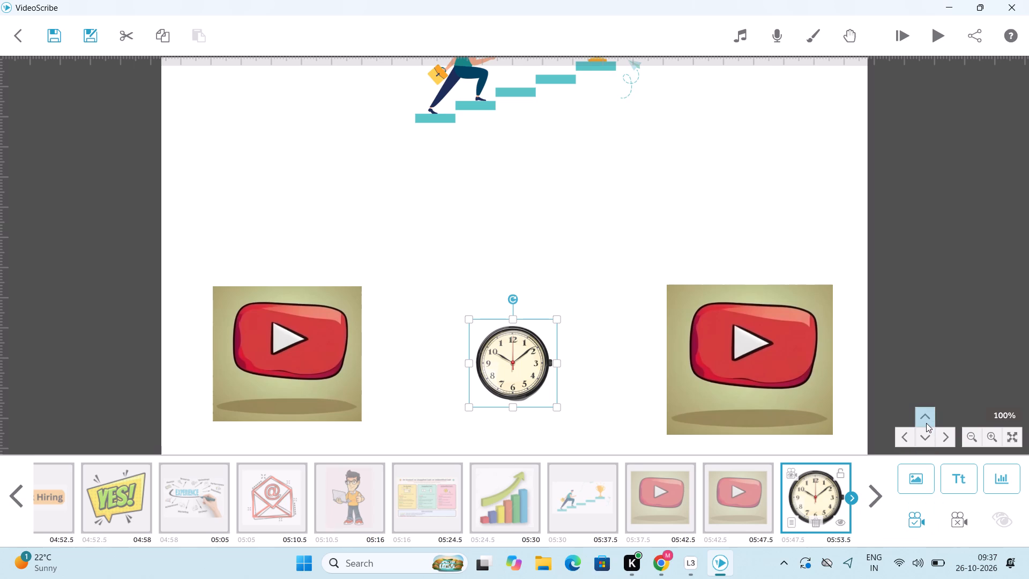
# In the next blank canvas area, add the man in a blue suit at a laptop, shrink him, place him upper left and set the camera position.
pyautogui.tripleClick(926, 423)
pyautogui.tripleClick(926, 423)
pyautogui.click(926, 423)
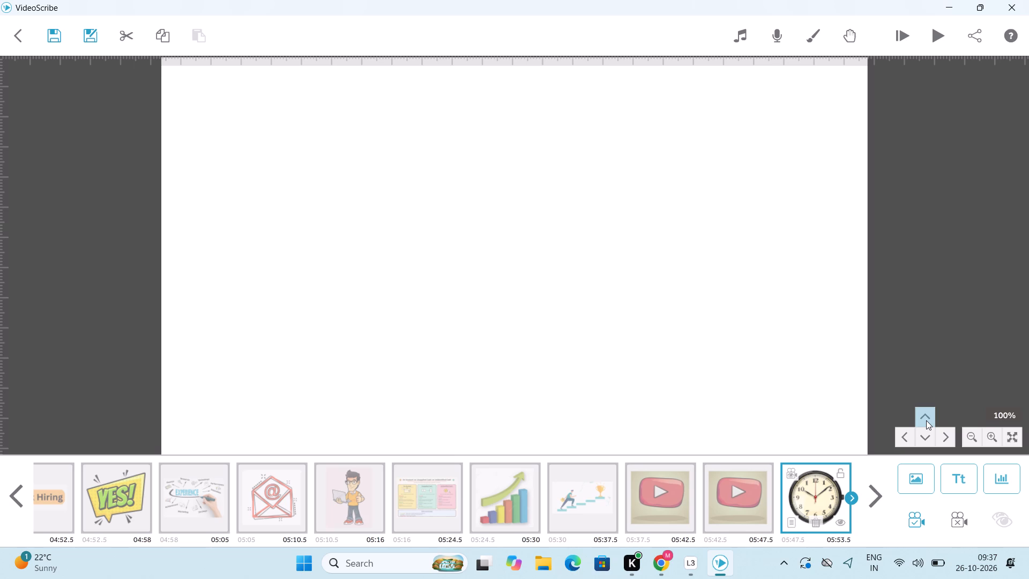
pyautogui.click(924, 466)
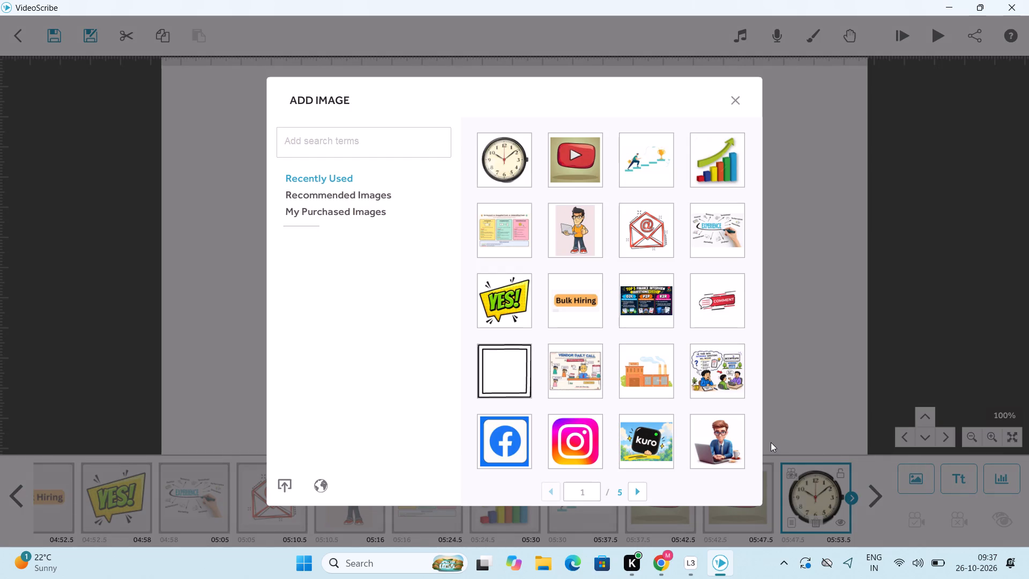
pyautogui.click(721, 447)
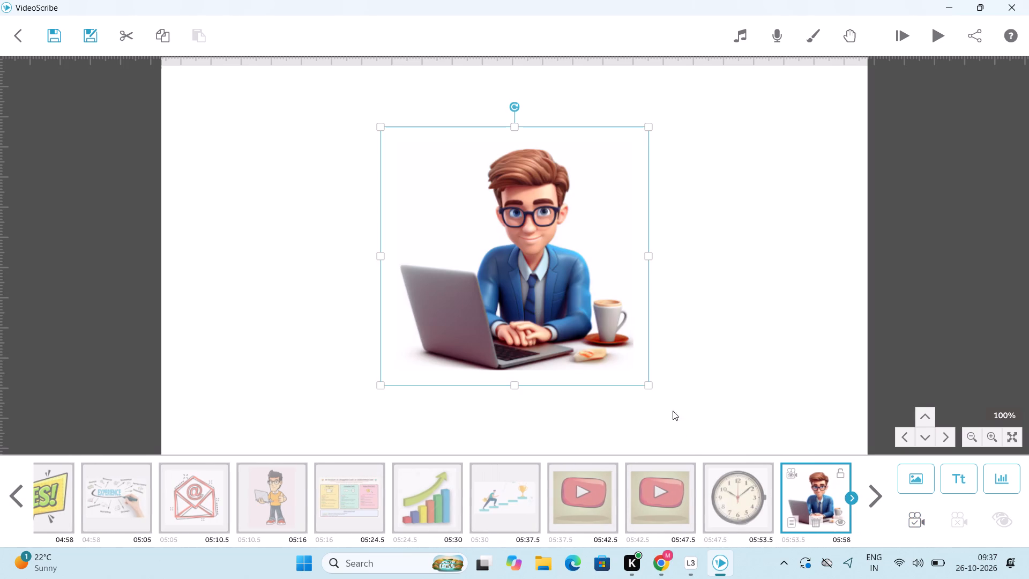
pyautogui.moveTo(651, 382); pyautogui.dragTo(592, 332)
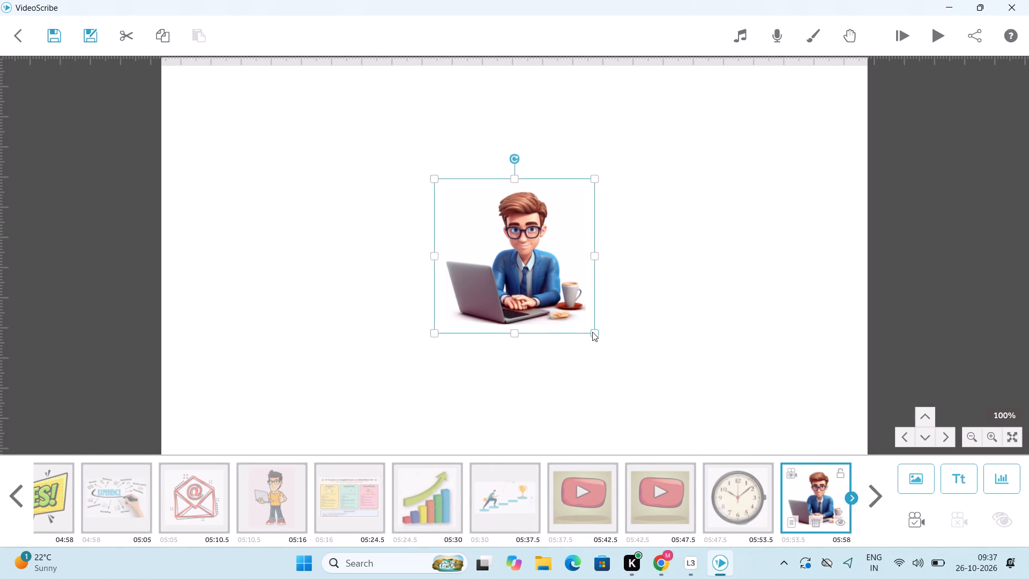
pyautogui.moveTo(564, 313); pyautogui.dragTo(359, 264)
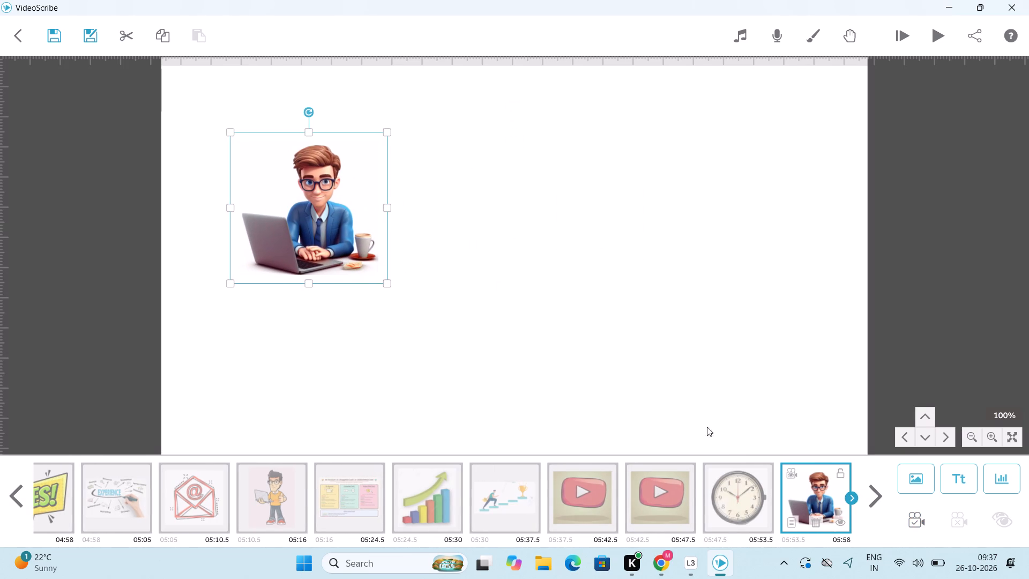
pyautogui.click(921, 528)
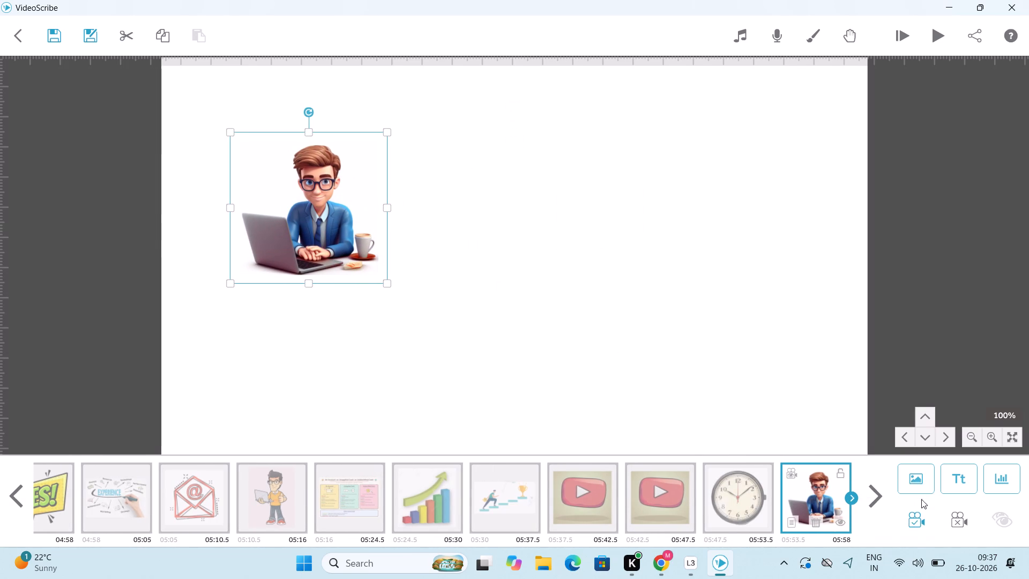
# Add the orange factory image, place it in the upper right of the canvas area beside the seated man and set its camera position.
pyautogui.click(920, 493)
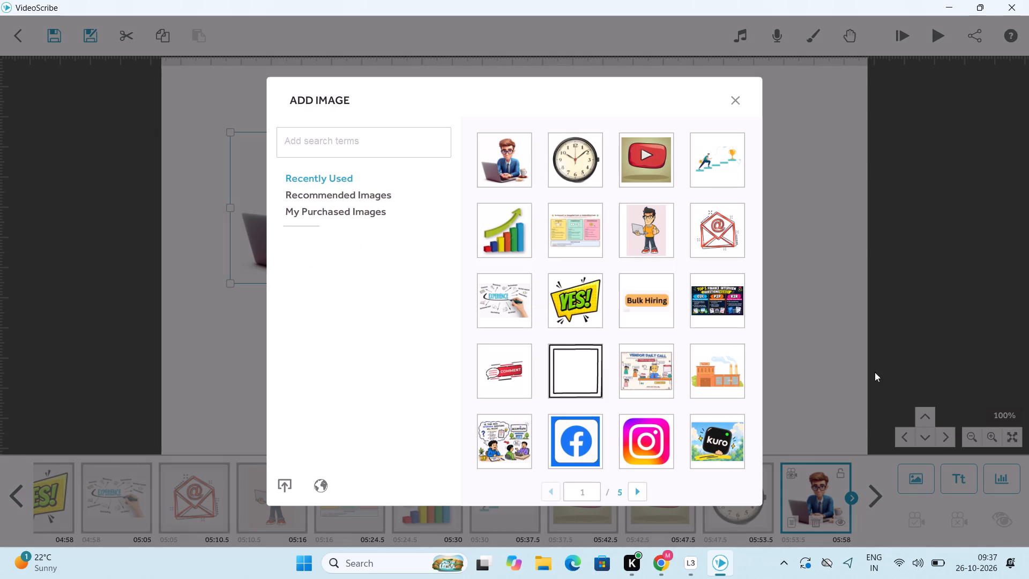
pyautogui.click(706, 367)
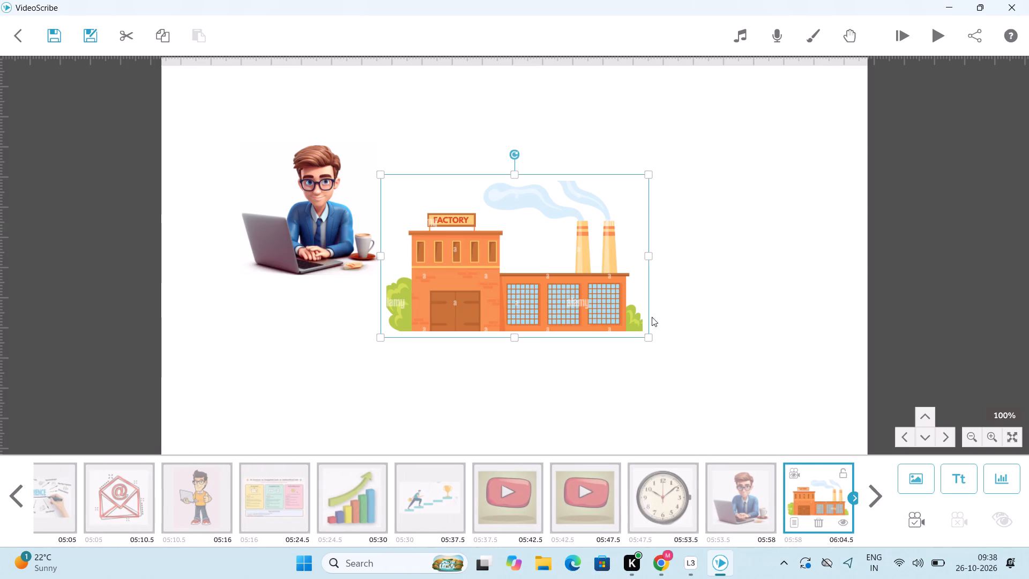
pyautogui.moveTo(575, 251); pyautogui.dragTo(685, 194)
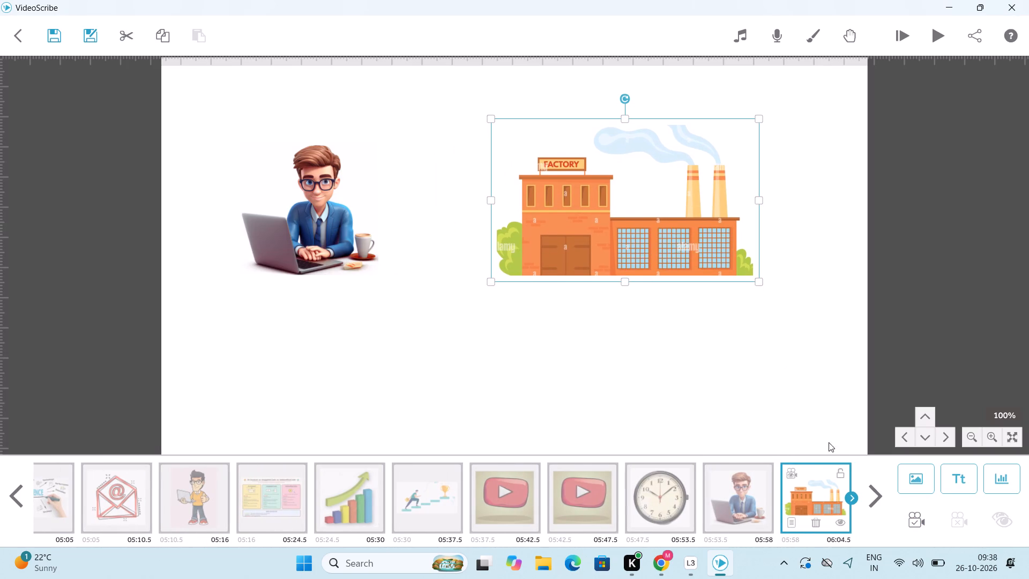
pyautogui.click(919, 530)
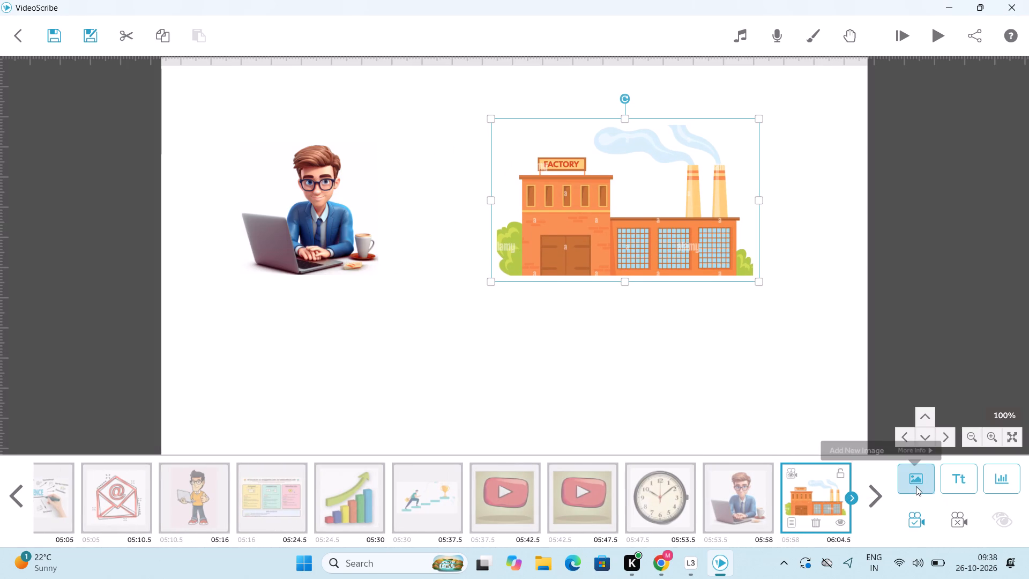
# Add the red Comment image, shrink it, place it below the factory and set its camera position.
pyautogui.click(916, 486)
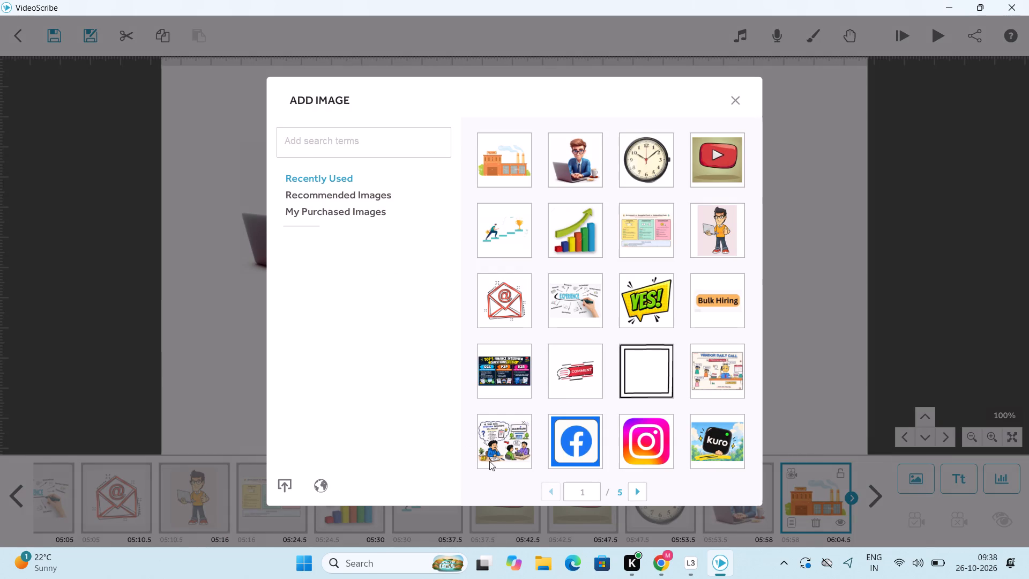
pyautogui.click(562, 376)
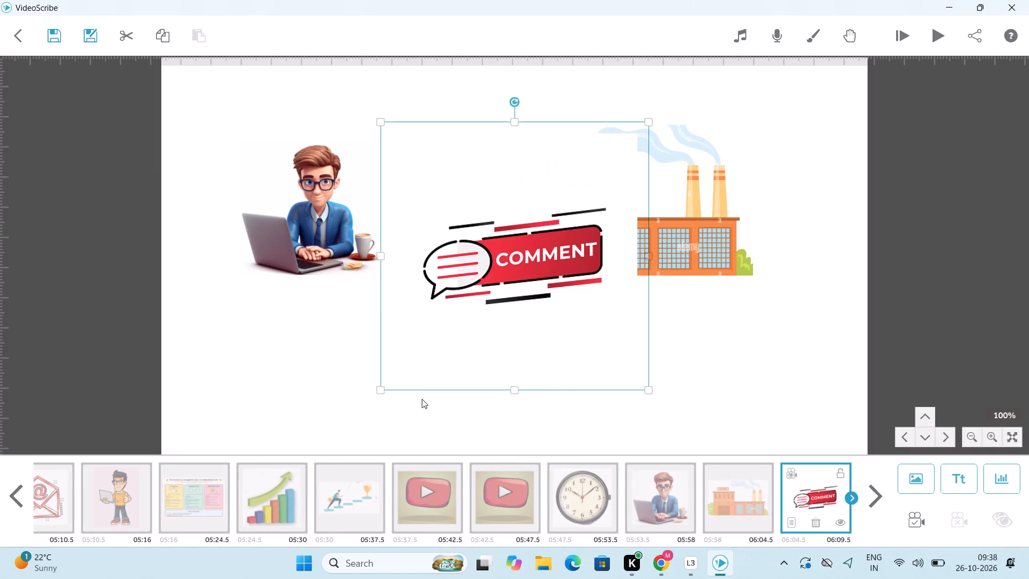
pyautogui.moveTo(380, 391); pyautogui.dragTo(519, 306)
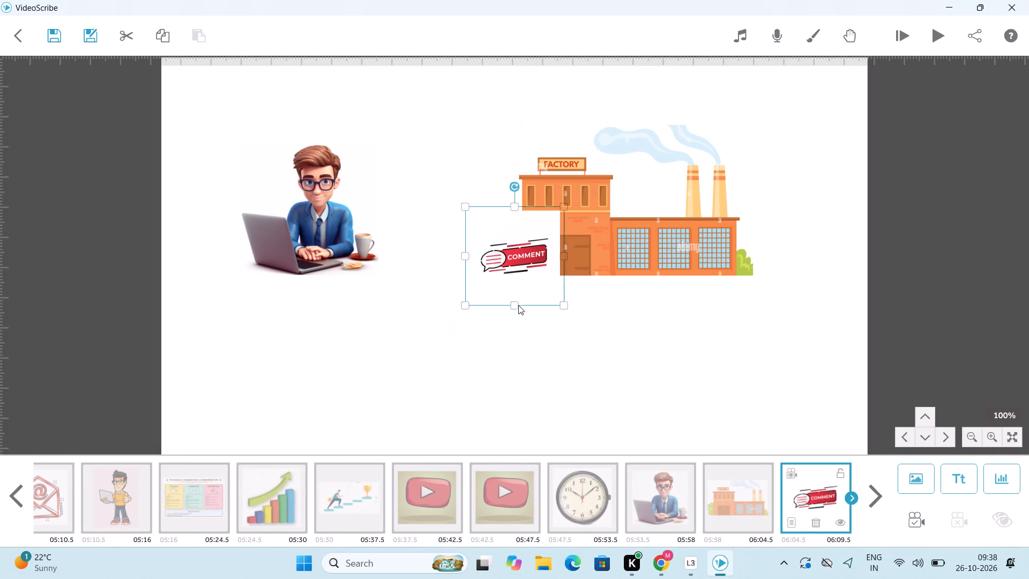
pyautogui.moveTo(518, 300); pyautogui.dragTo(637, 415)
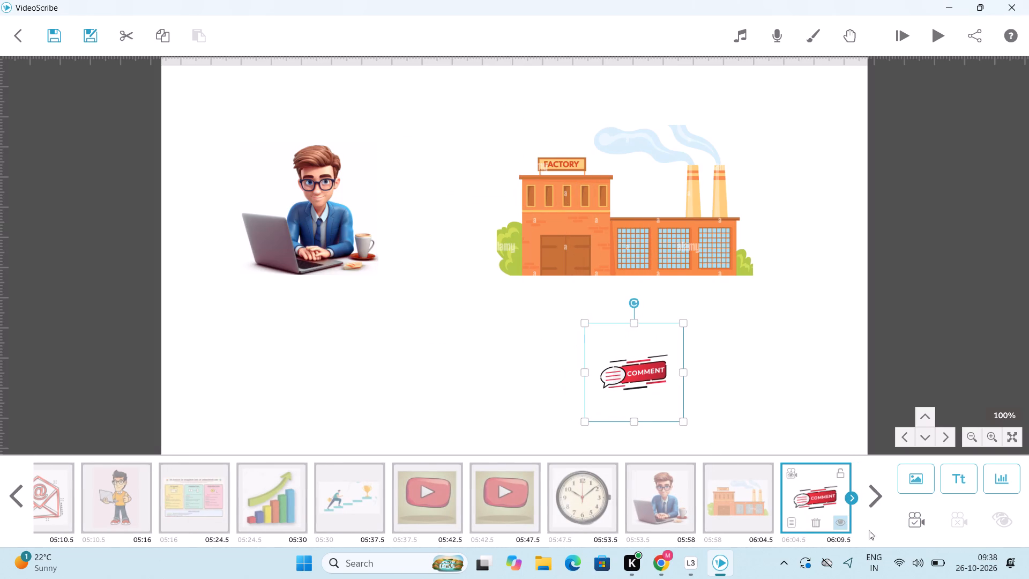
pyautogui.click(912, 525)
# In the next blank canvas area, add the Vendor Daily Call for Payment image, place it left of centre and set its camera position.
pyautogui.tripleClick(930, 417)
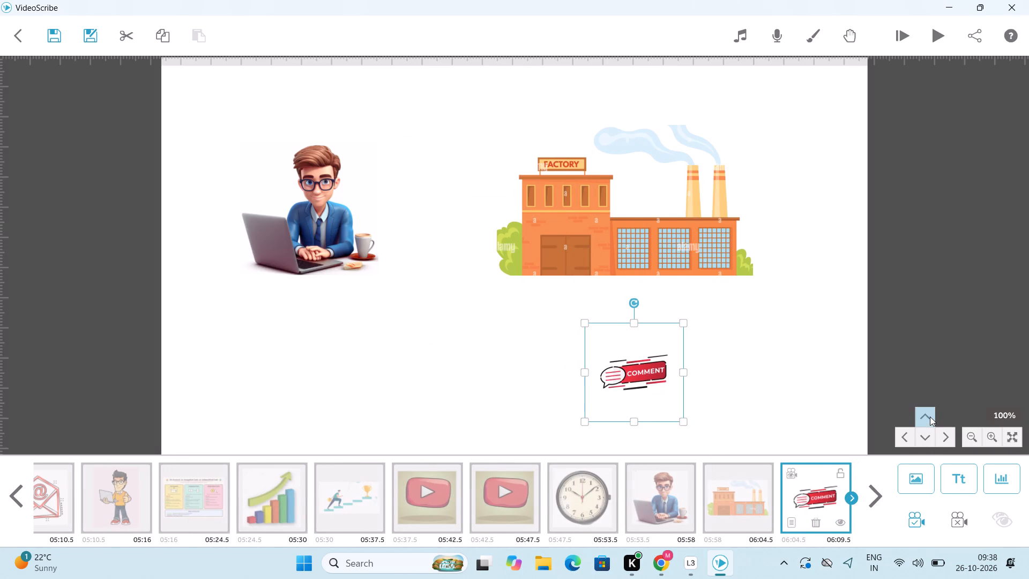
pyautogui.click(930, 417)
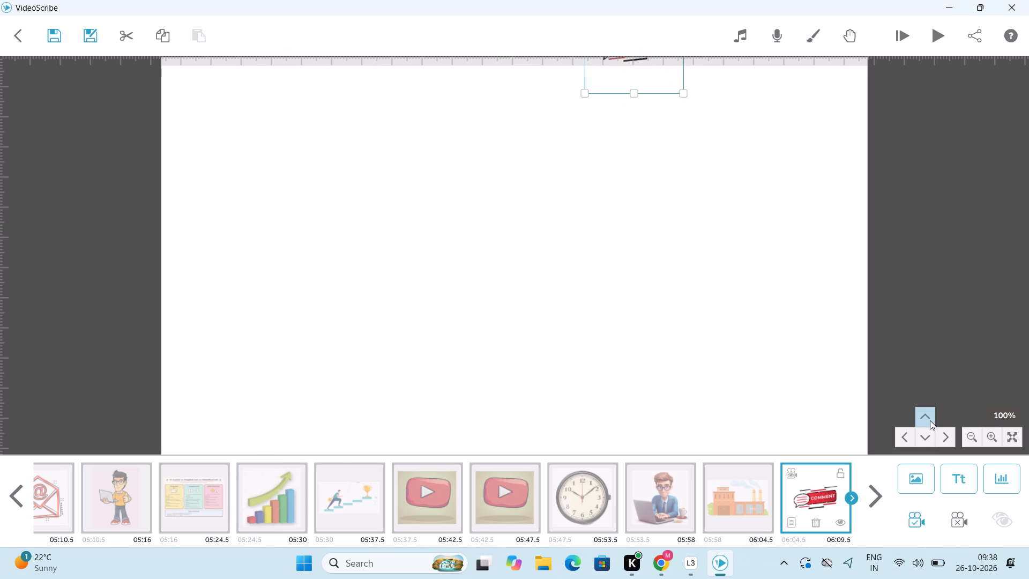
pyautogui.click(924, 479)
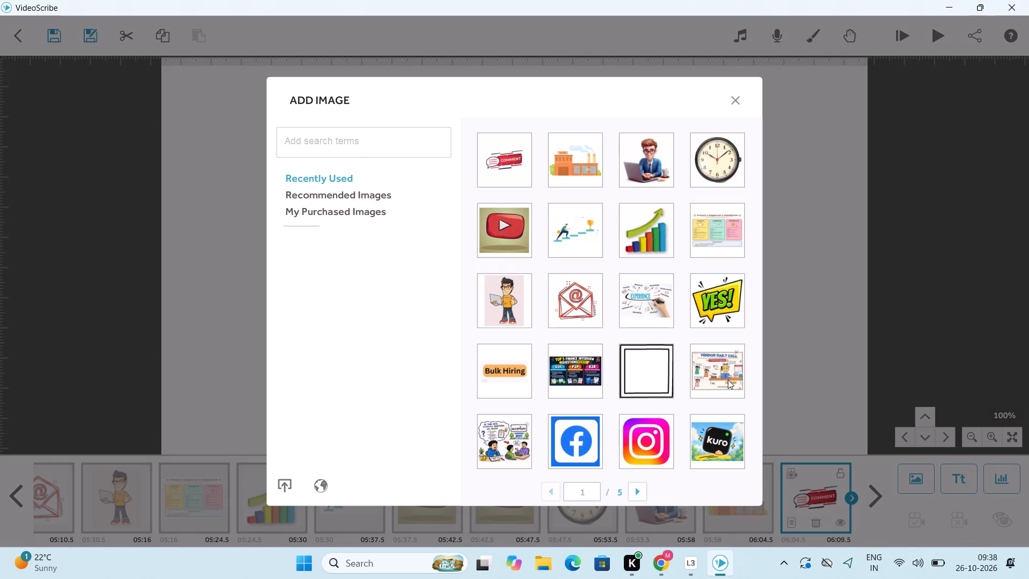
pyautogui.click(714, 374)
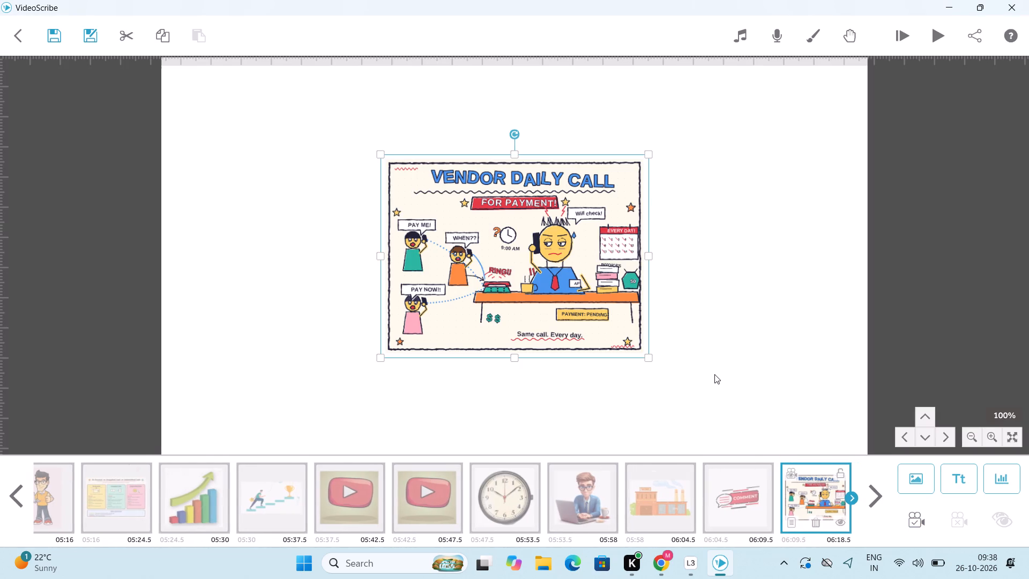
pyautogui.moveTo(570, 325); pyautogui.dragTo(413, 362)
pyautogui.click(918, 516)
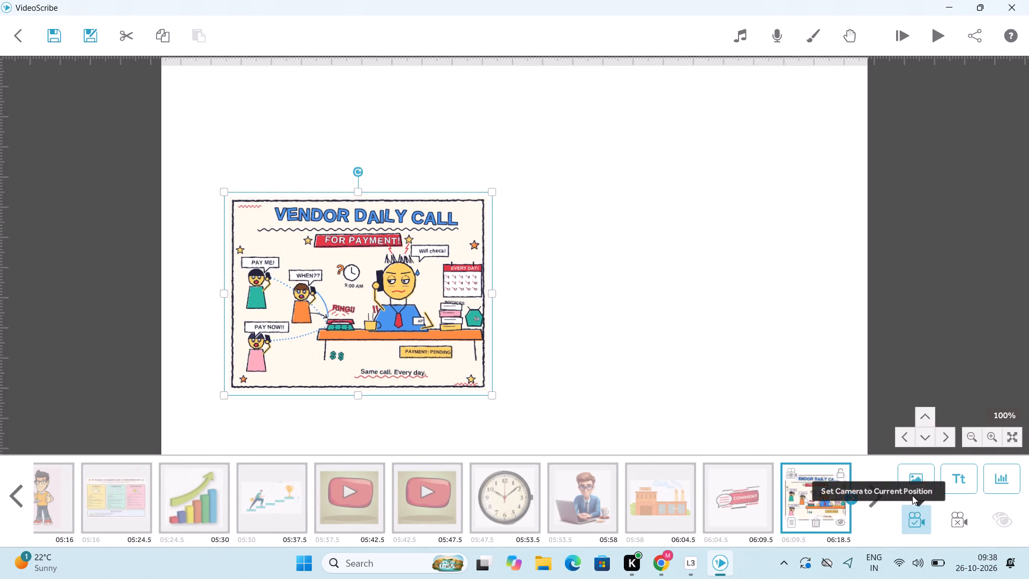
# Add the standing man in an orange shirt holding a laptop, place him beside the Vendor Daily Call image and set the camera position.
pyautogui.click(909, 483)
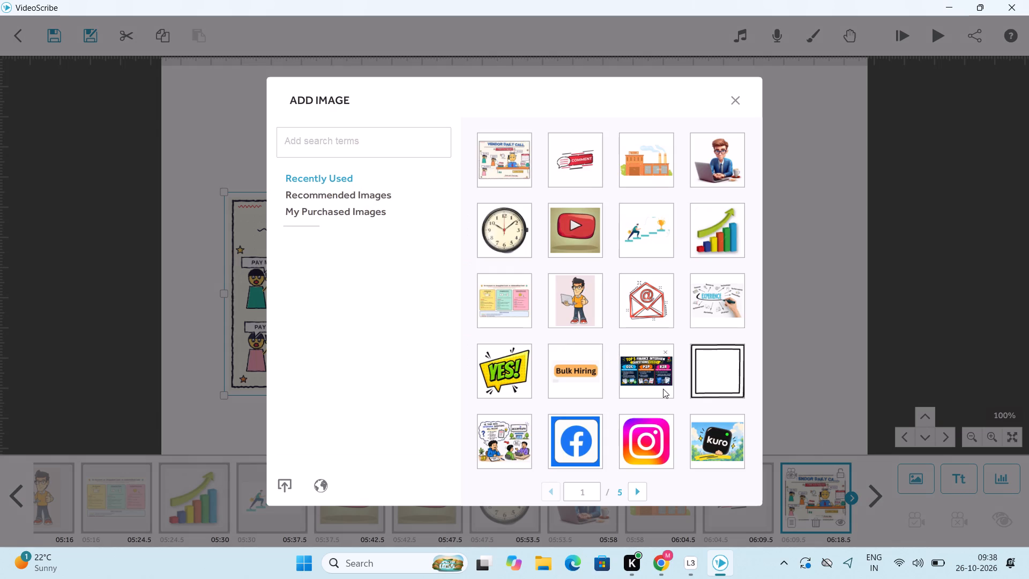
pyautogui.click(585, 312)
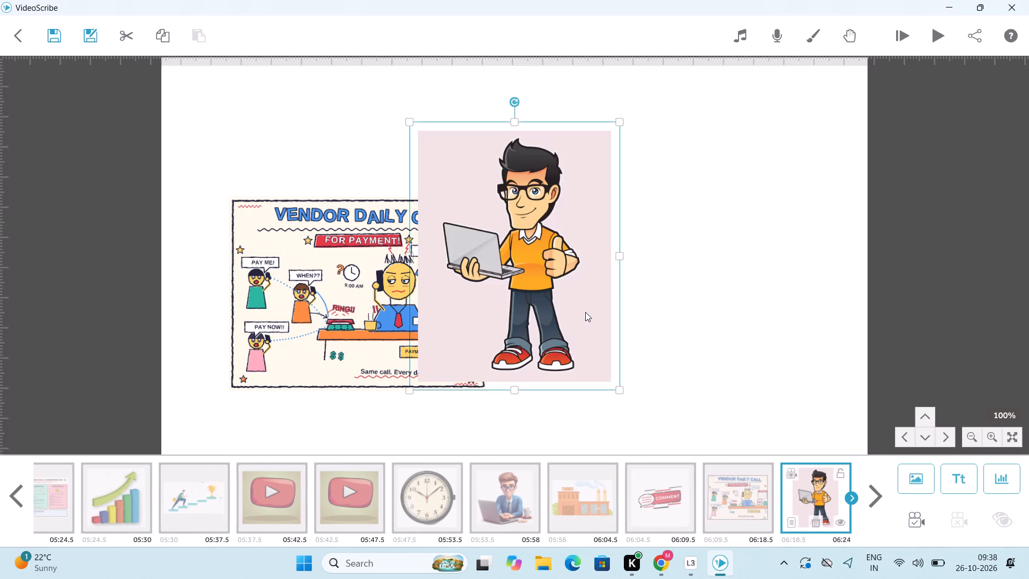
pyautogui.moveTo(591, 352); pyautogui.dragTo(752, 381)
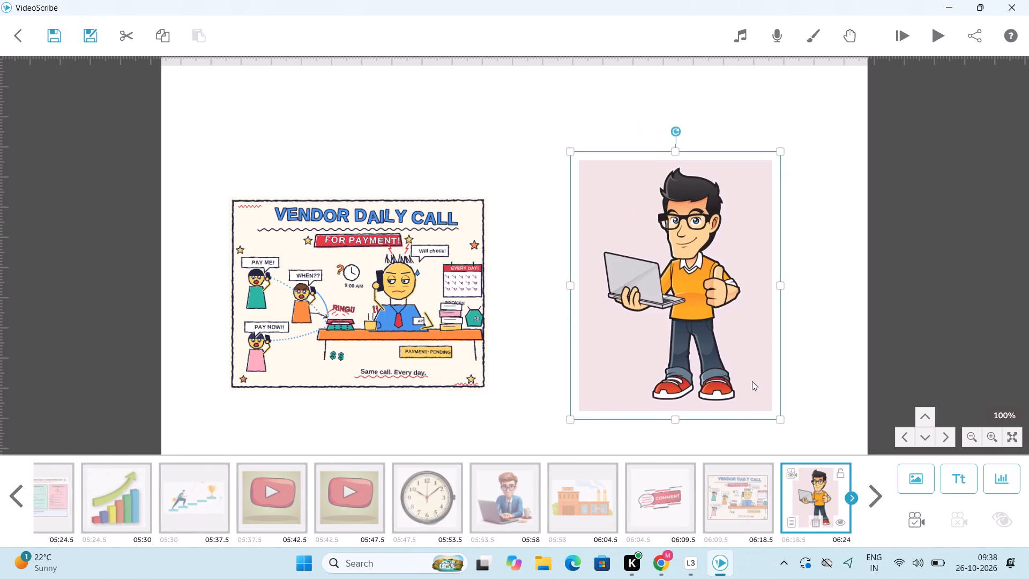
pyautogui.moveTo(752, 381); pyautogui.dragTo(751, 379)
pyautogui.click(928, 521)
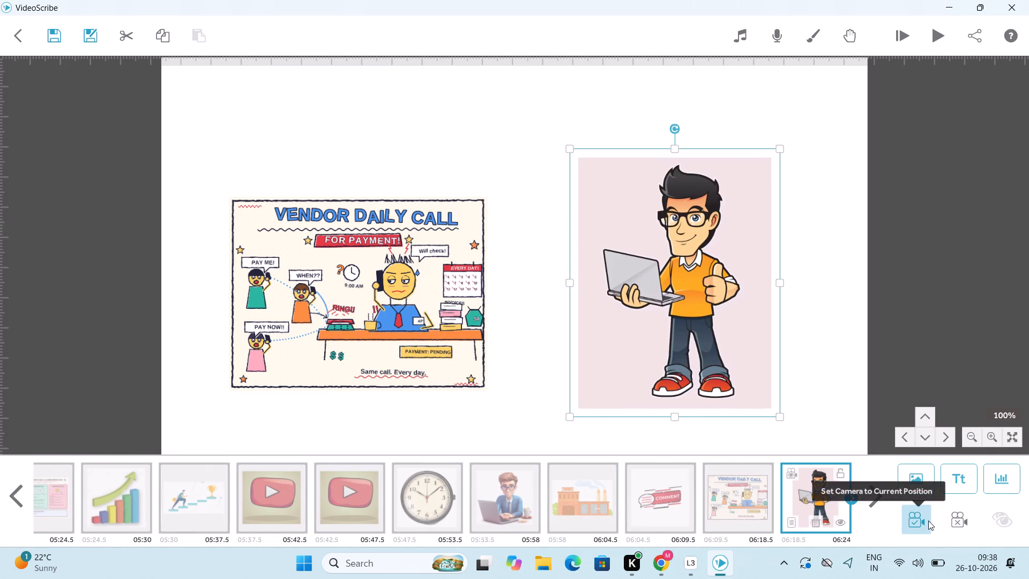
# In the next blank canvas area, add the yellow-green YES! image from the recently used images.
pyautogui.tripleClick(929, 413)
pyautogui.doubleClick(929, 413)
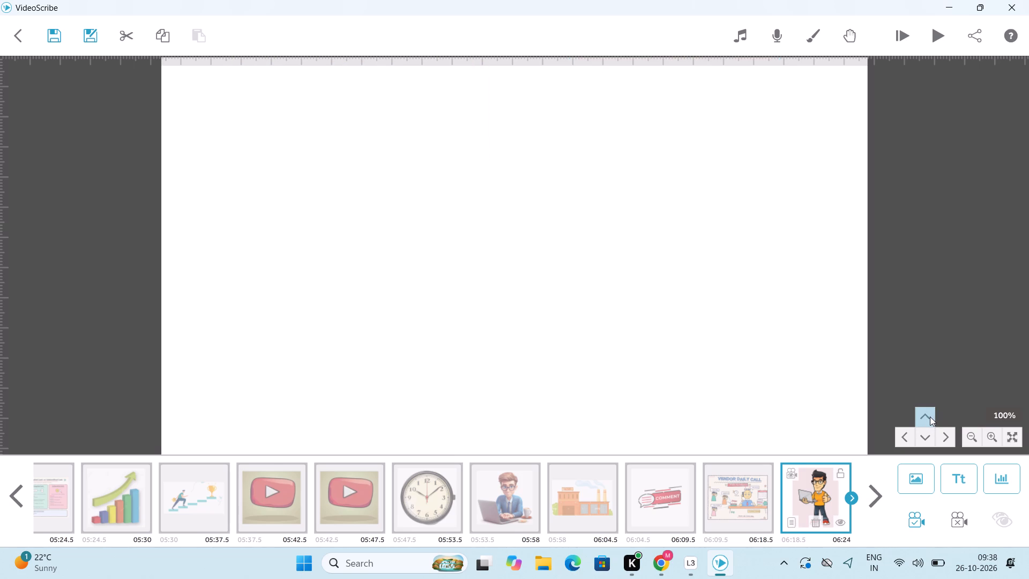
pyautogui.click(922, 480)
pyautogui.moveTo(922, 480); pyautogui.dragTo(743, 340)
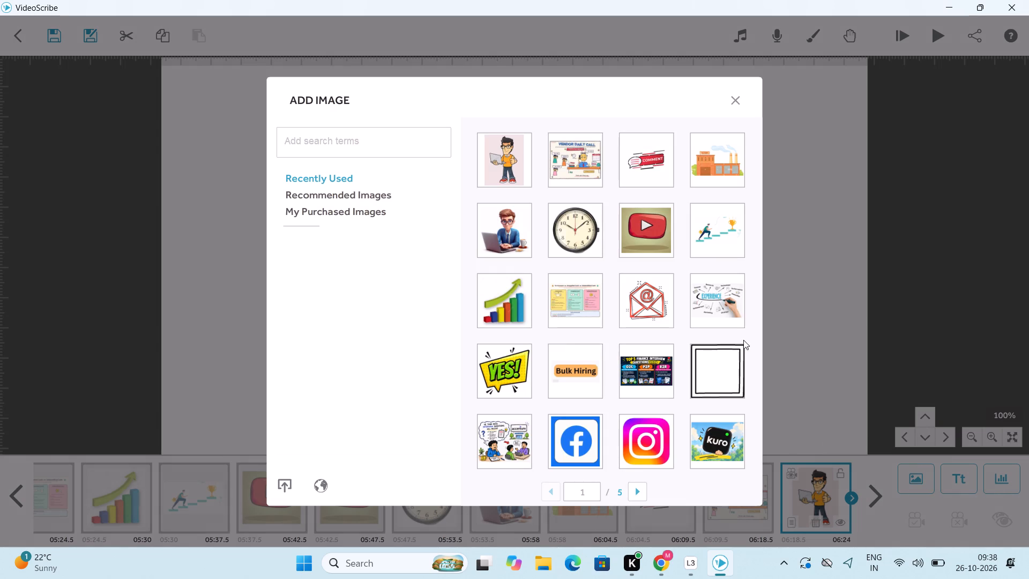
pyautogui.moveTo(743, 340); pyautogui.dragTo(596, 214)
pyautogui.click(503, 359)
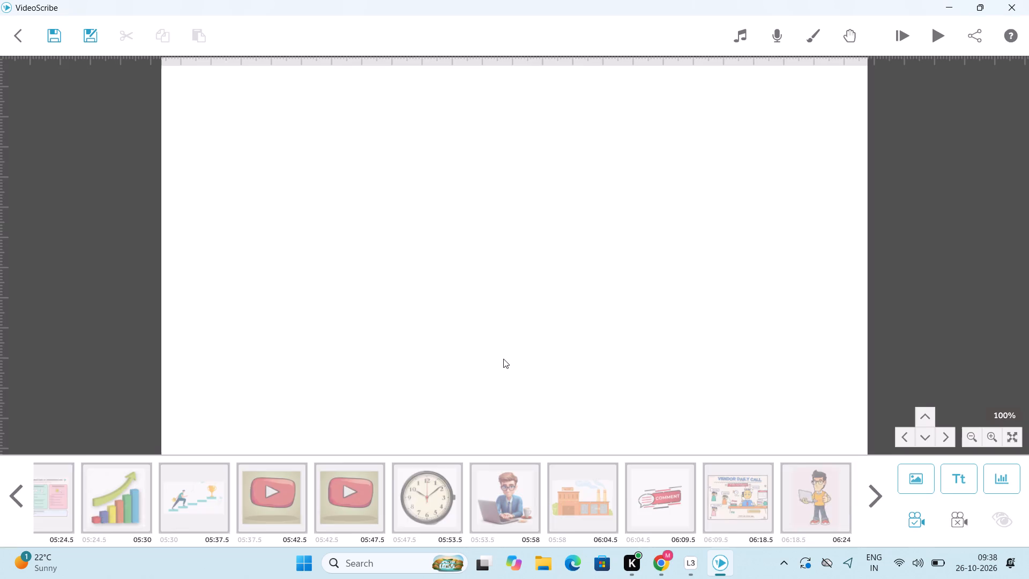
# Place the YES! image left of centre on the canvas and set its camera position.
pyautogui.moveTo(519, 344); pyautogui.dragTo(359, 344)
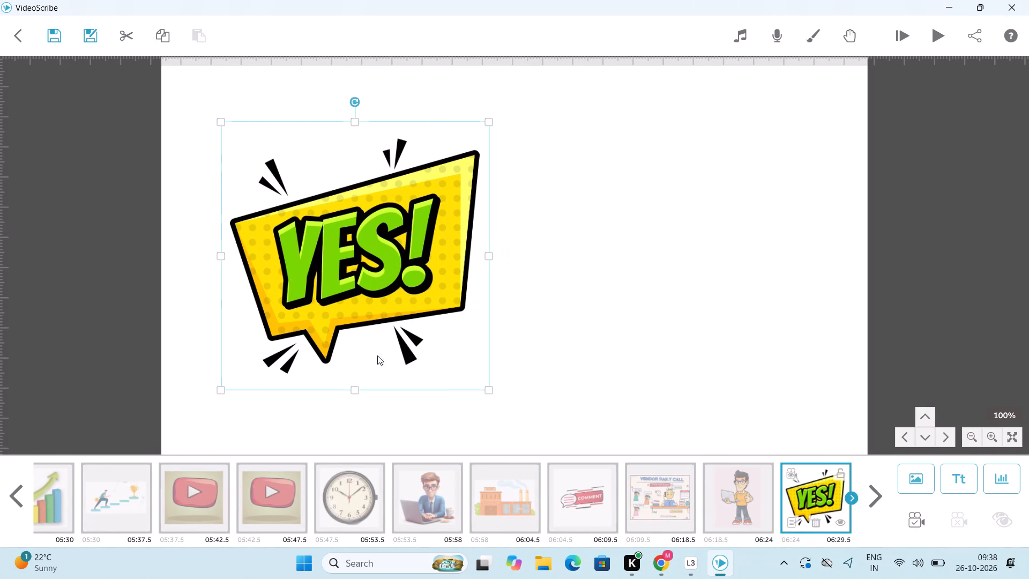
pyautogui.click(912, 516)
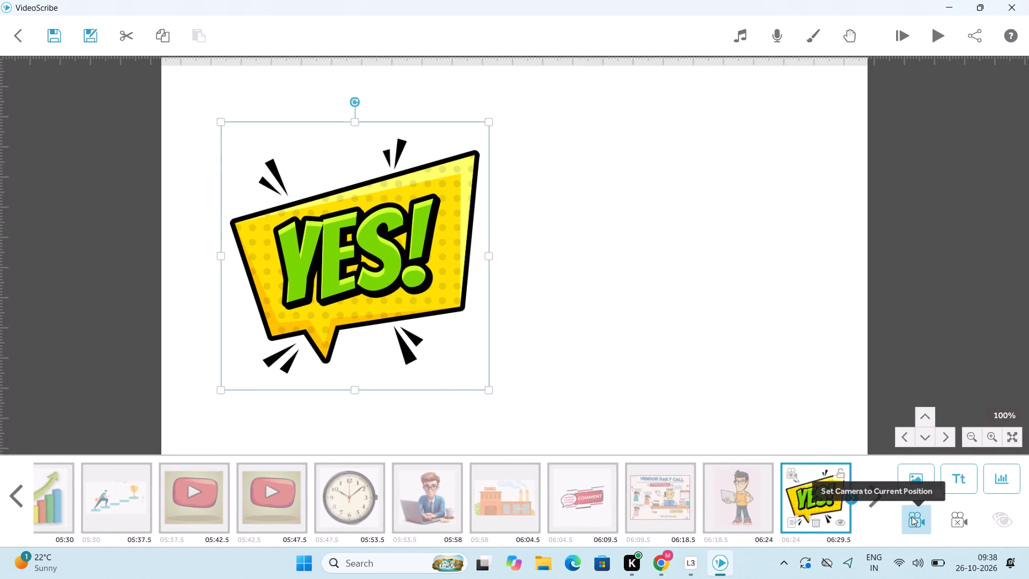
# Add the Facebook logo from the recently used images, shrink it to roughly half size and place it beside the YES! image.
pyautogui.click(920, 485)
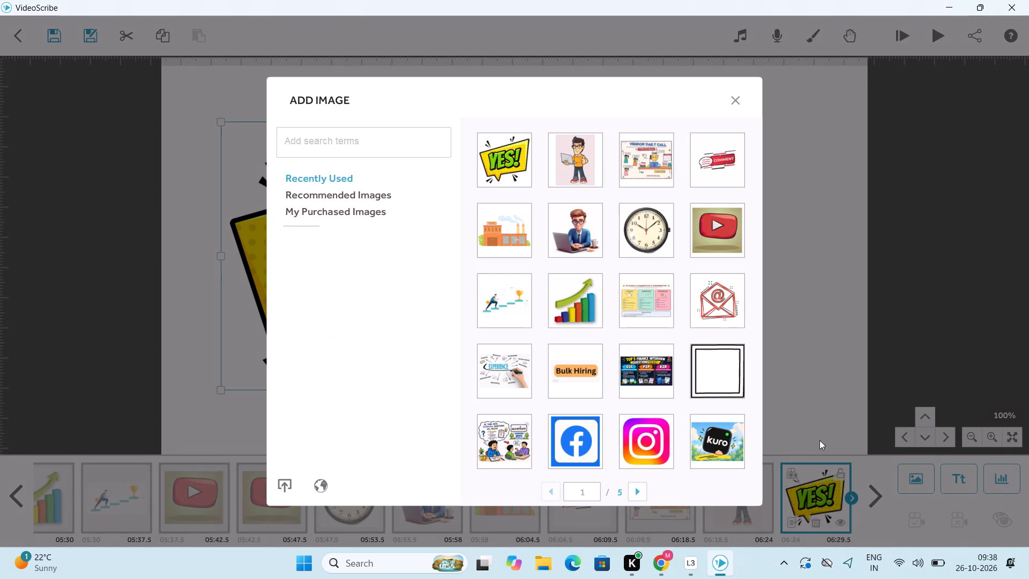
pyautogui.click(583, 449)
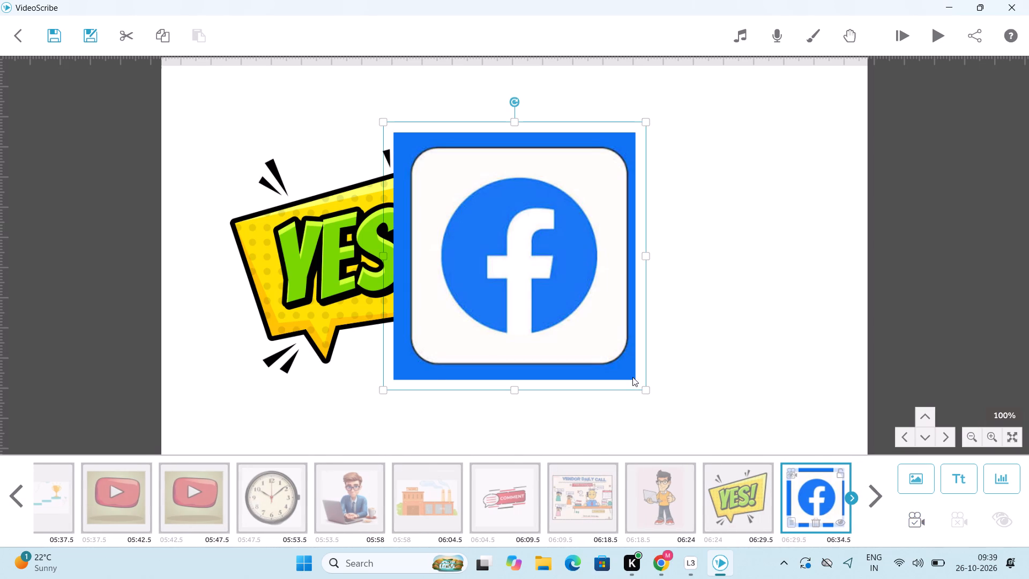
pyautogui.moveTo(647, 389); pyautogui.dragTo(587, 305)
pyautogui.moveTo(564, 297); pyautogui.dragTo(700, 313)
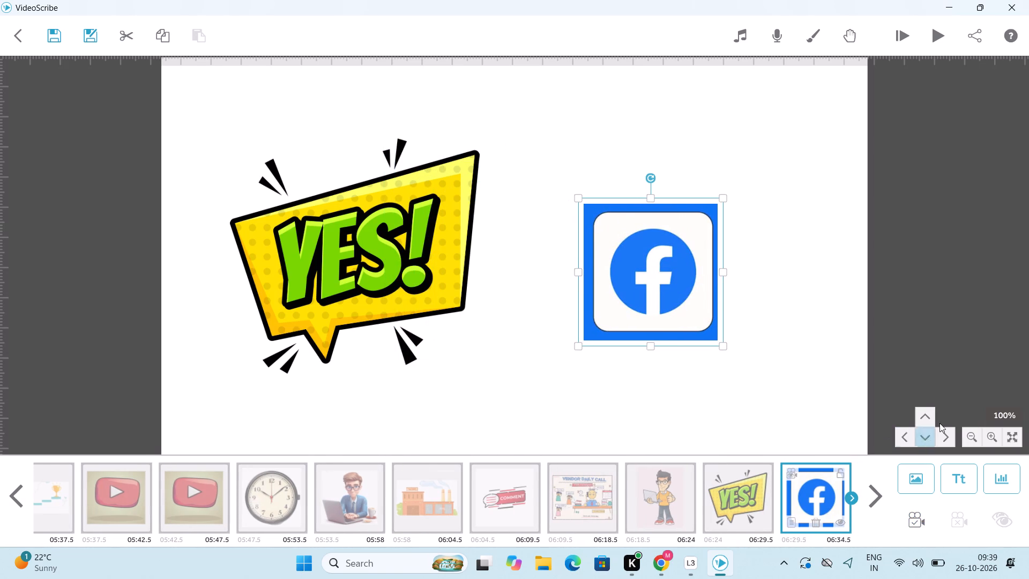
# In the next blank canvas area, add the On Account vs Unapplied Cash vs Unidentified Cash image, place it left of centre and set its camera position.
pyautogui.tripleClick(928, 412)
pyautogui.moveTo(928, 412); pyautogui.dragTo(927, 421)
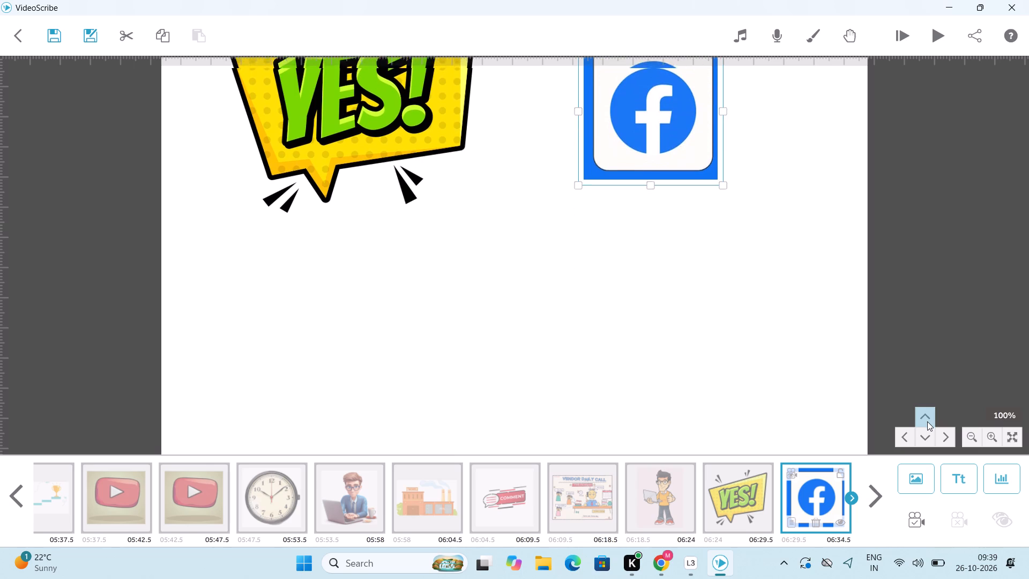
pyautogui.moveTo(927, 421); pyautogui.dragTo(928, 424)
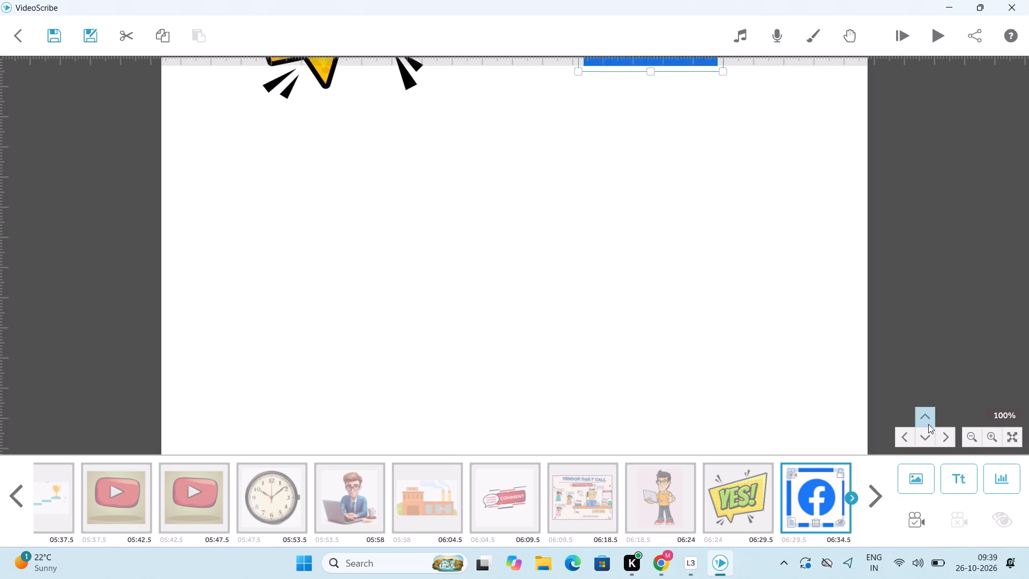
pyautogui.moveTo(928, 424); pyautogui.dragTo(927, 419)
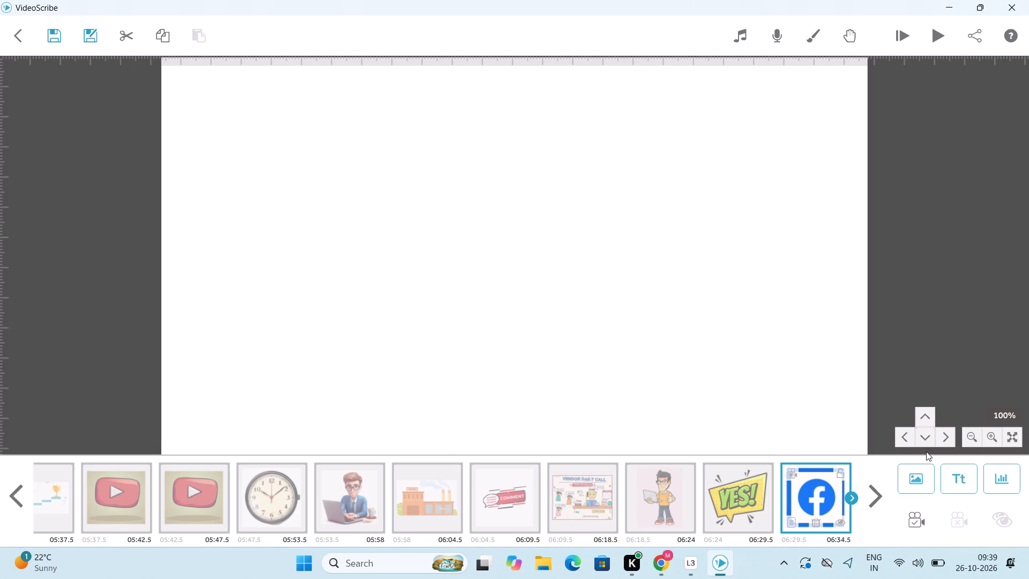
pyautogui.click(922, 473)
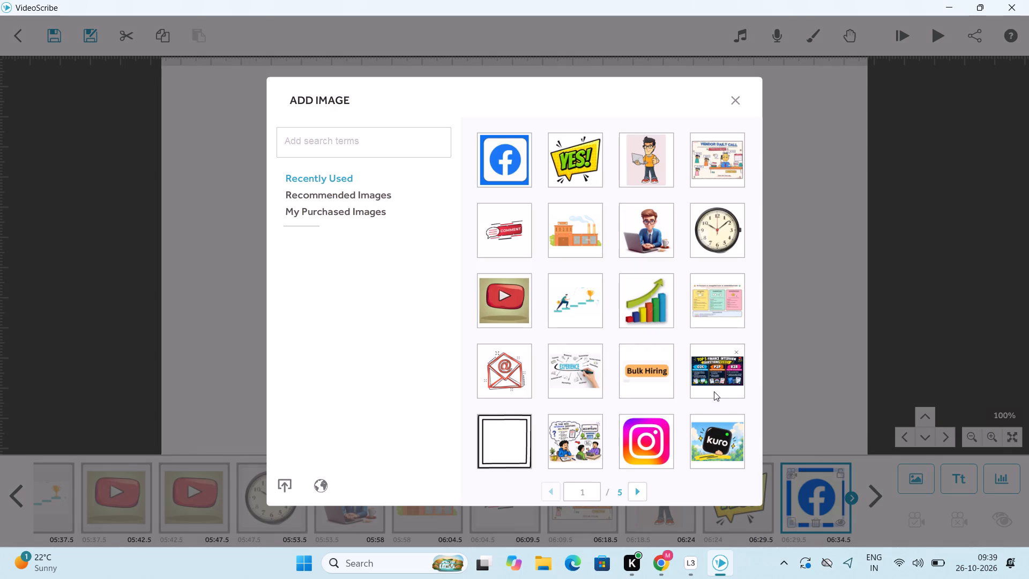
pyautogui.click(726, 317)
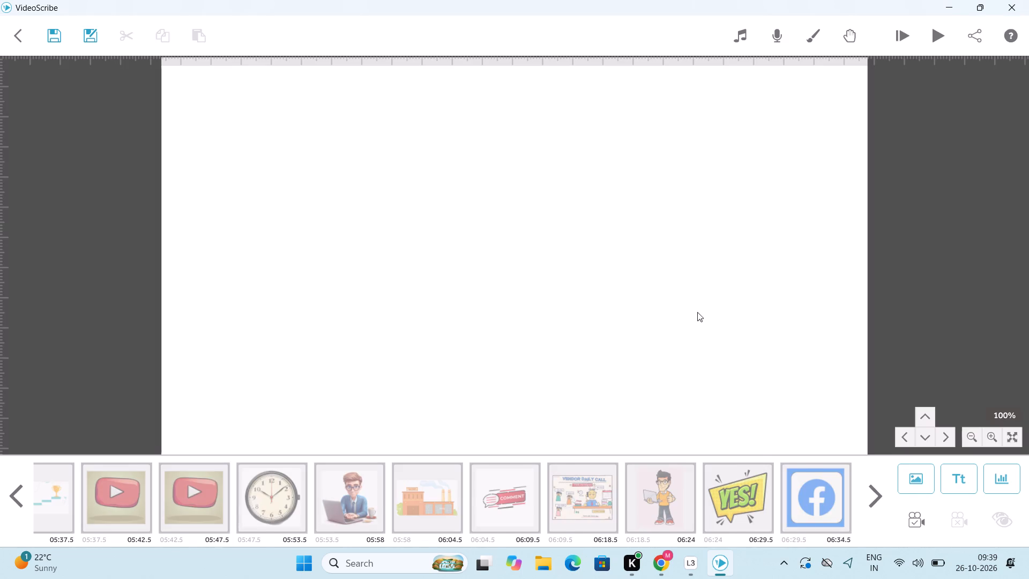
pyautogui.moveTo(565, 326); pyautogui.dragTo(401, 344)
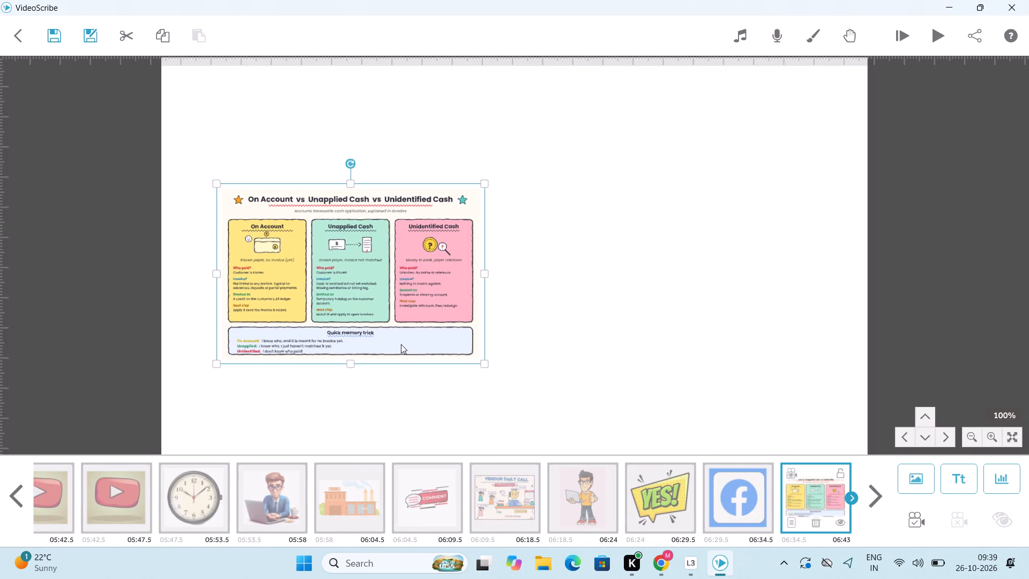
pyautogui.click(922, 519)
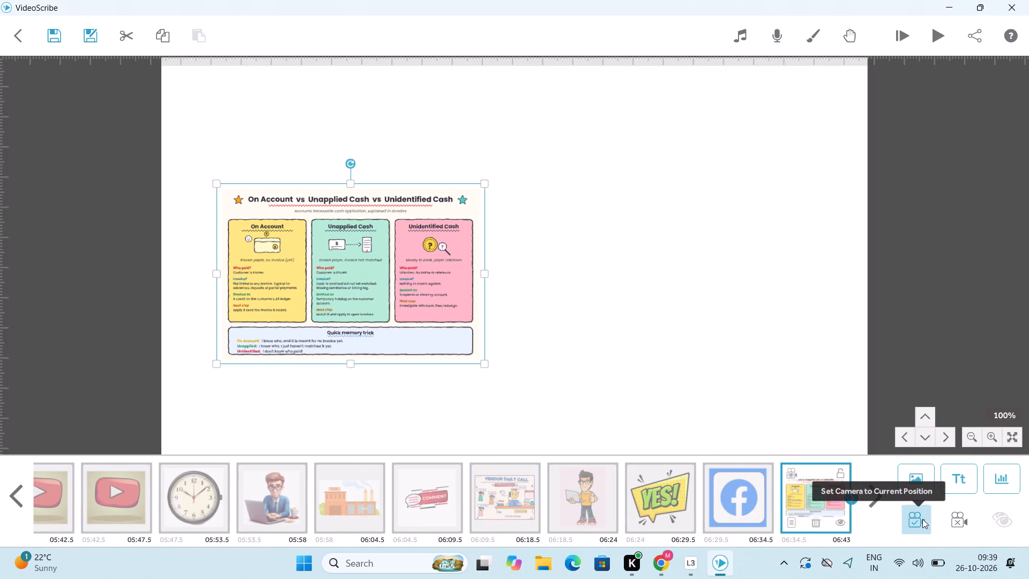
# Add the Top 5 Finance Interview Questions 2026 image, place it to the right of the On Account chart and set its camera position.
pyautogui.click(923, 474)
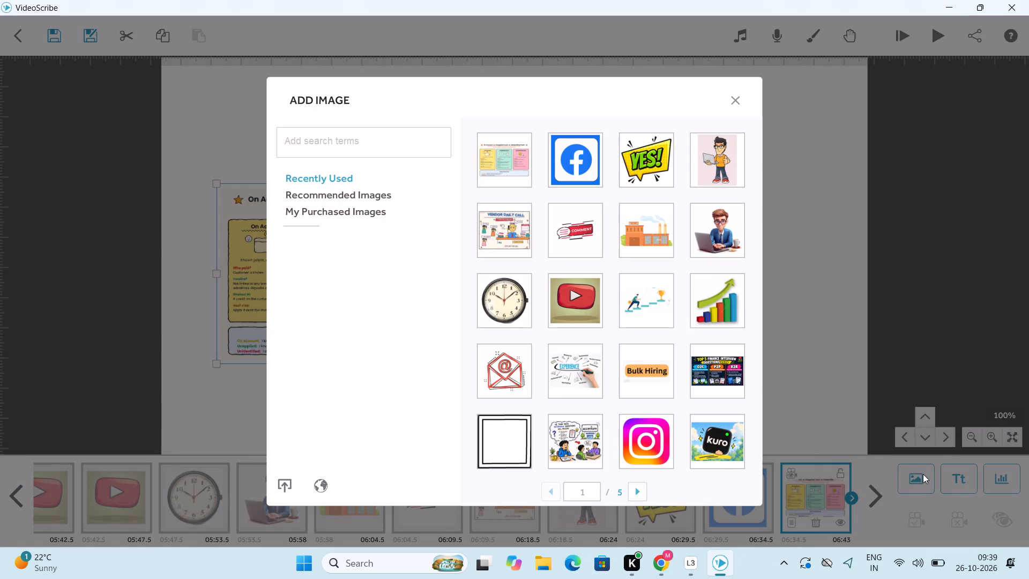
pyautogui.click(721, 387)
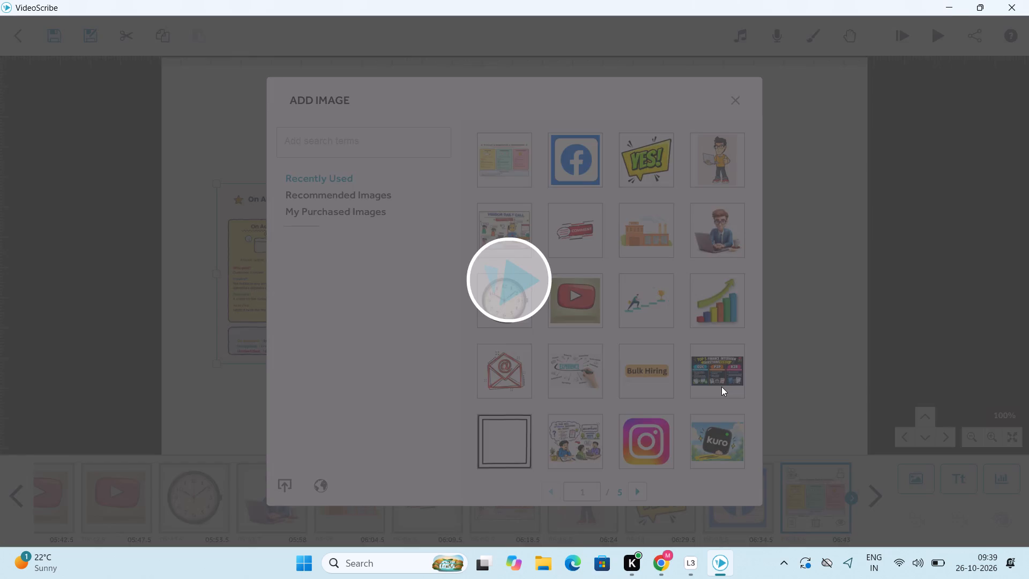
pyautogui.moveTo(592, 295); pyautogui.dragTo(752, 347)
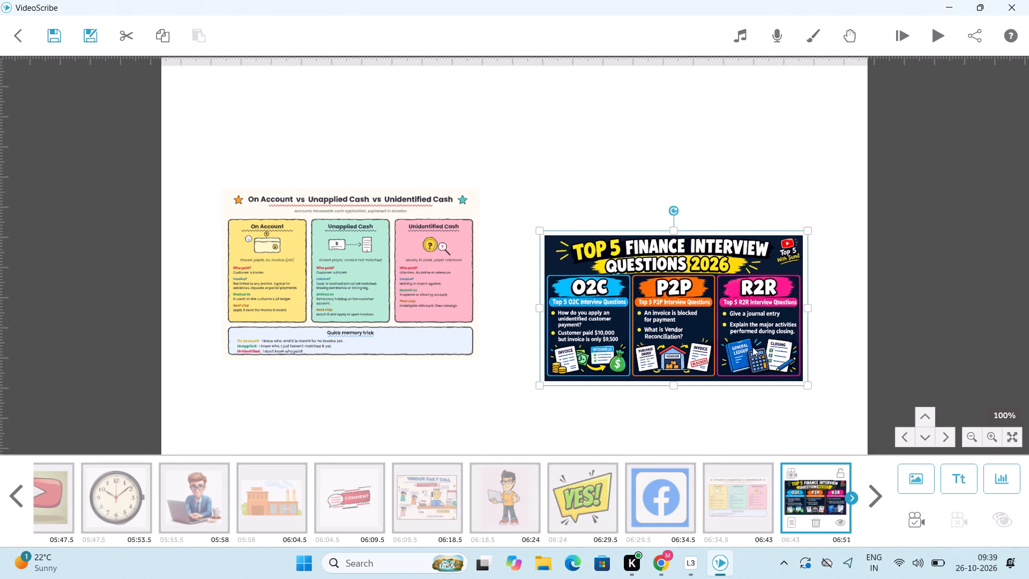
pyautogui.moveTo(752, 347); pyautogui.dragTo(754, 341)
pyautogui.click(915, 525)
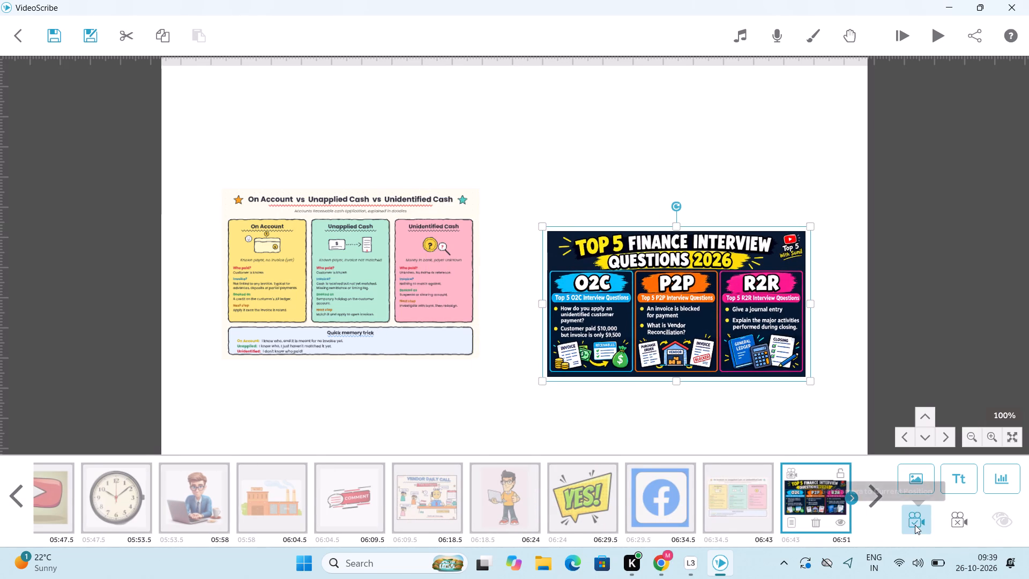
# In the next blank canvas area, add the clock image, shrink it, place it in the canvas's upper-left area and set its camera position.
pyautogui.tripleClick(931, 424)
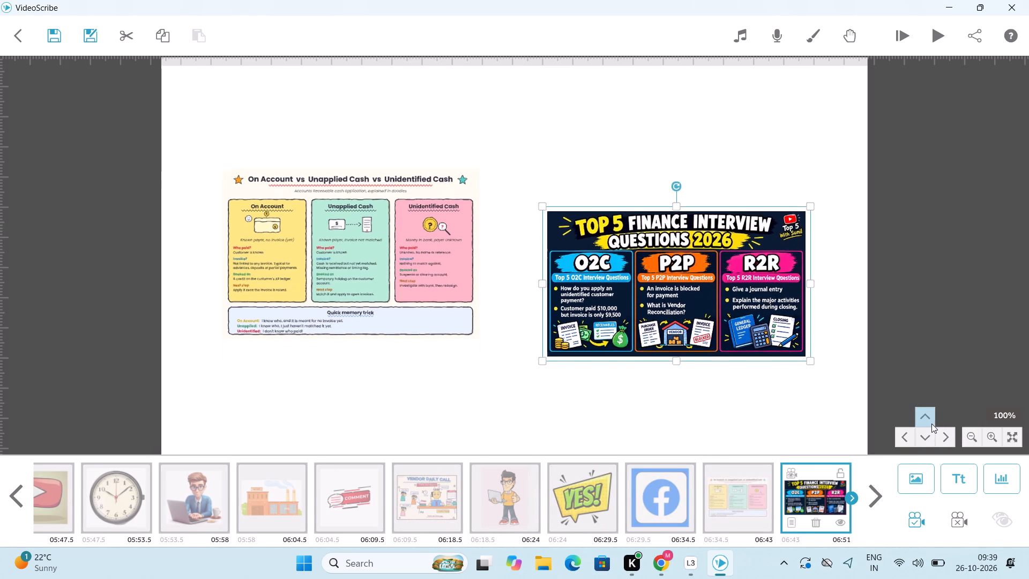
pyautogui.click(931, 424)
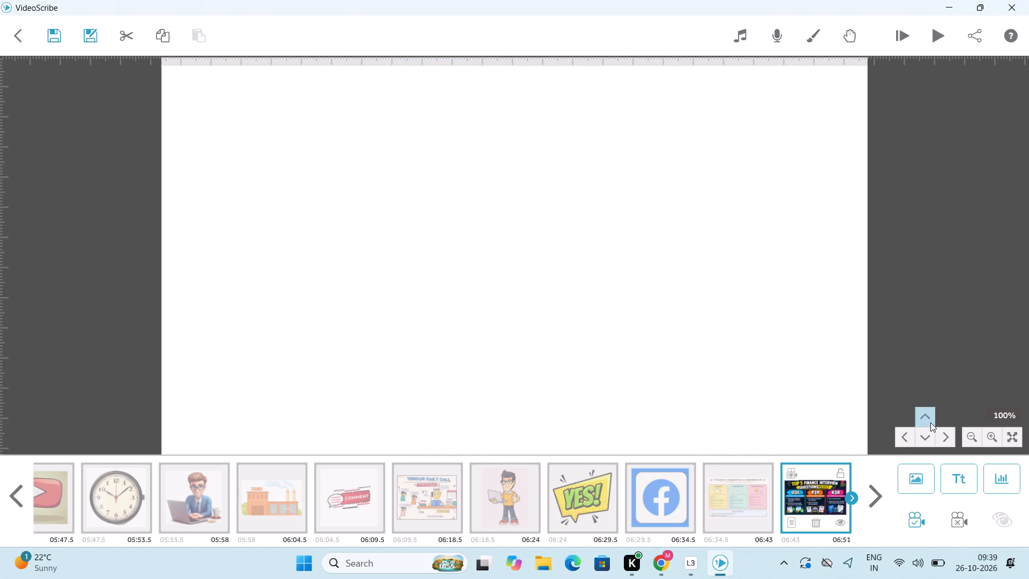
pyautogui.click(911, 485)
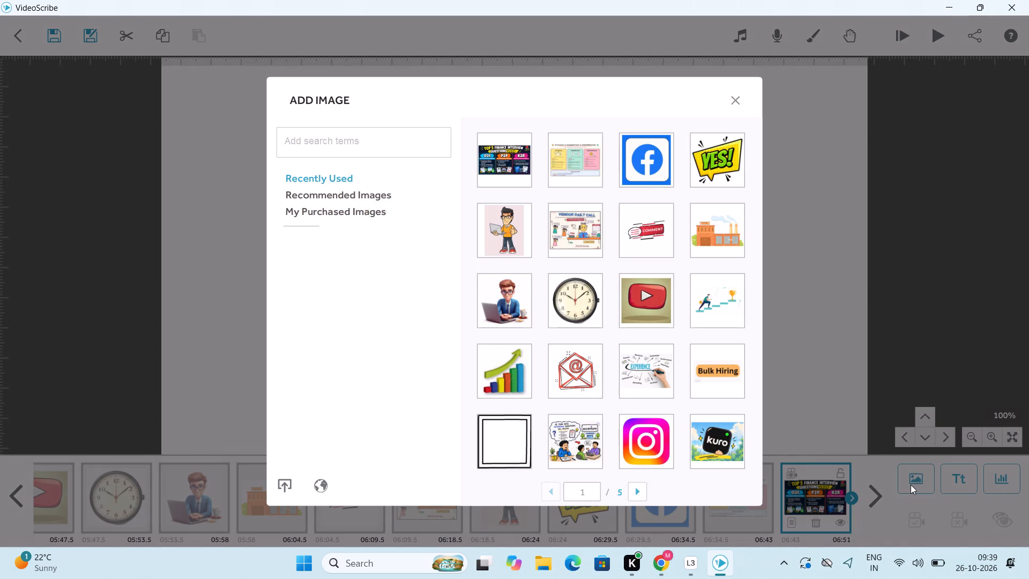
pyautogui.click(577, 305)
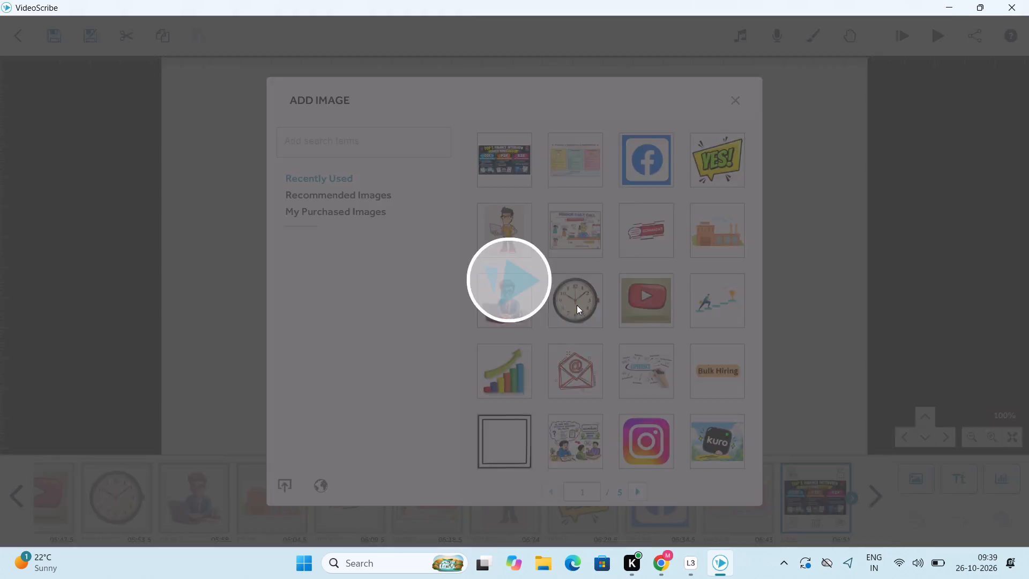
pyautogui.moveTo(650, 390); pyautogui.dragTo(610, 347)
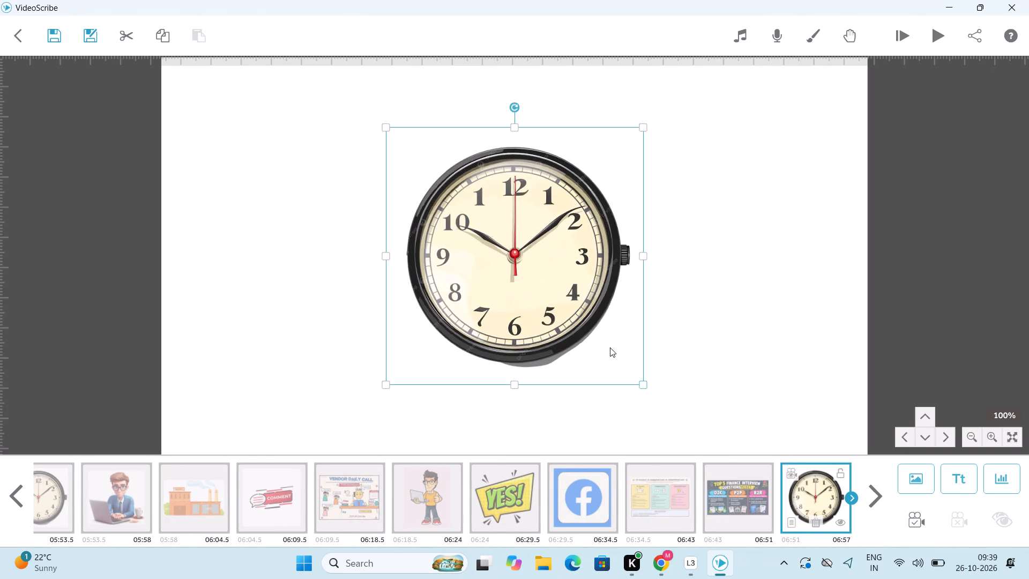
pyautogui.moveTo(610, 347); pyautogui.dragTo(588, 304)
pyautogui.moveTo(529, 291); pyautogui.dragTo(243, 203)
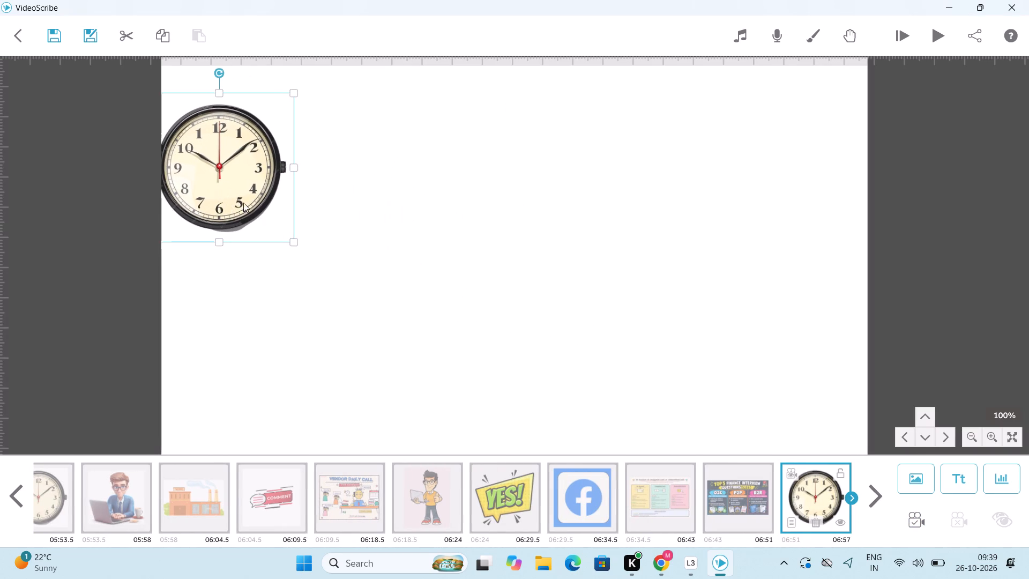
pyautogui.moveTo(243, 203); pyautogui.dragTo(280, 199)
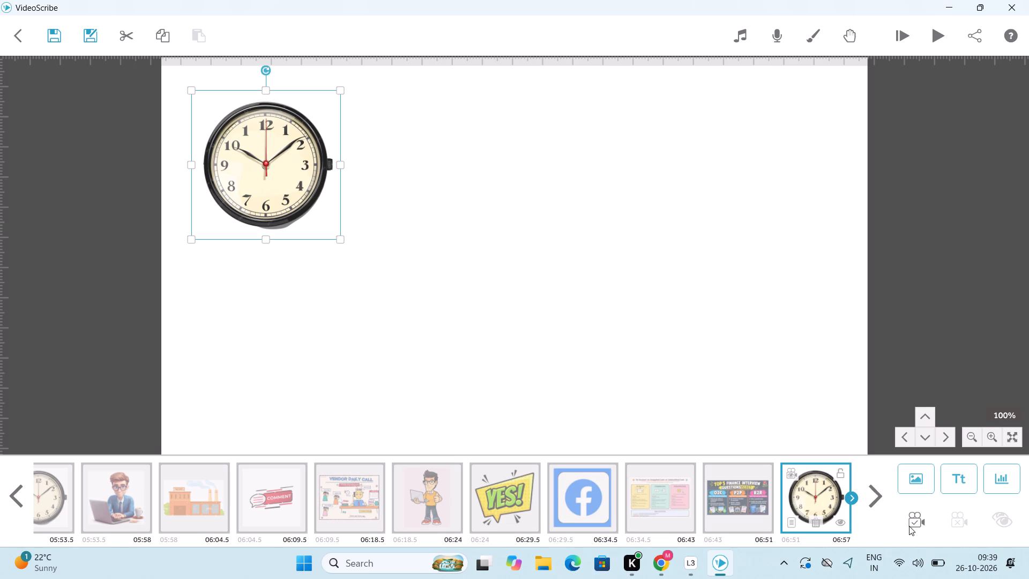
pyautogui.click(919, 529)
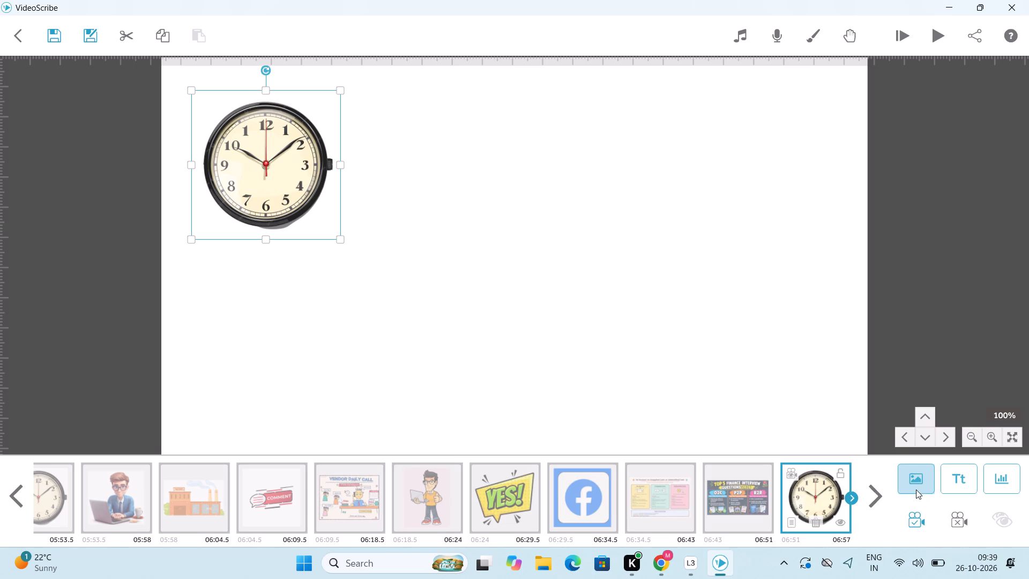
# Open the recently used images for adding another picture to the clock scene.
pyautogui.click(915, 488)
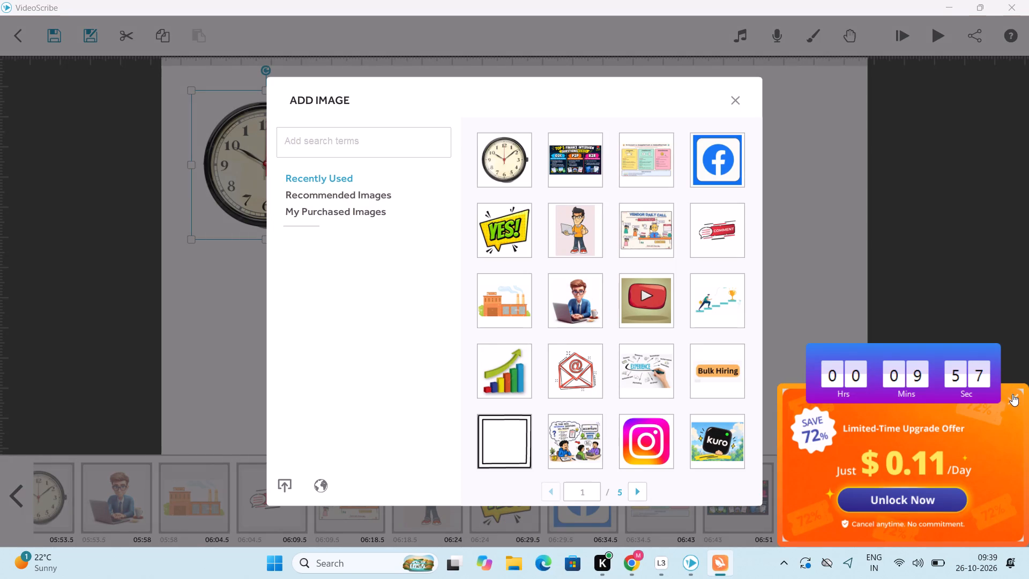
# Add the Kuro image, shrink it, place it to the right of the clock near the top and set its camera position.
pyautogui.click(709, 442)
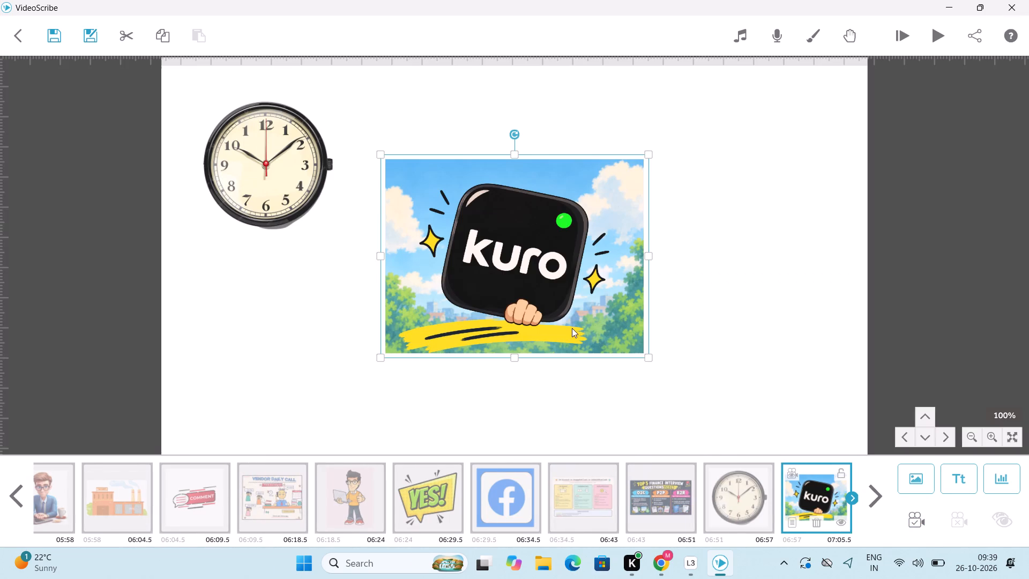
pyautogui.click(650, 357)
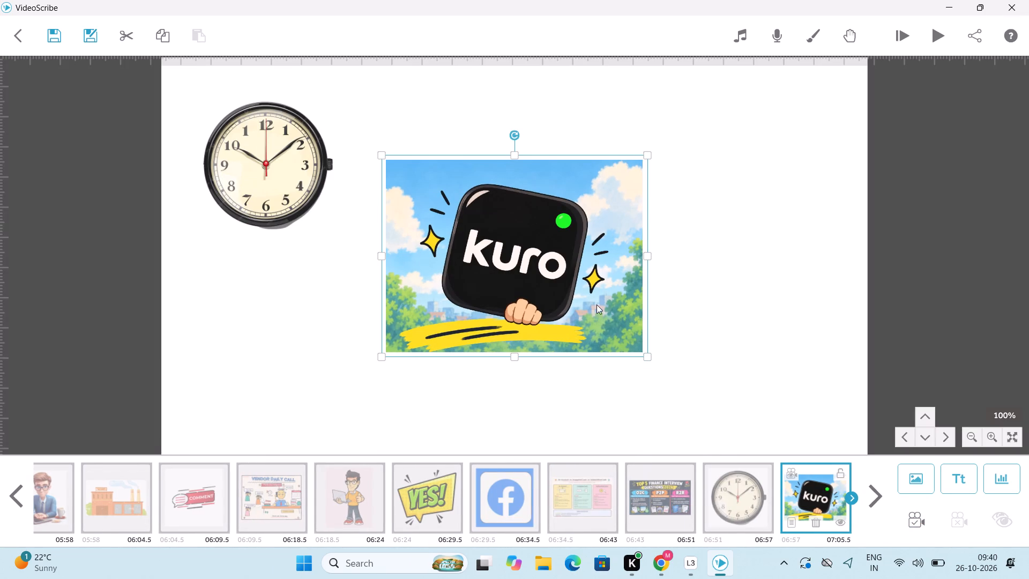
pyautogui.moveTo(646, 358); pyautogui.dragTo(623, 331)
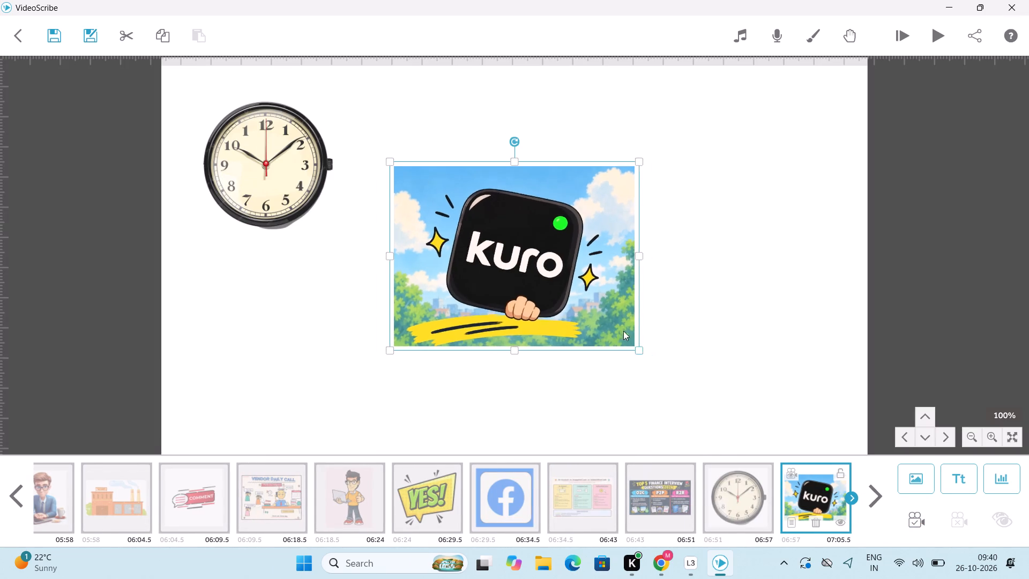
pyautogui.moveTo(623, 331); pyautogui.dragTo(594, 304)
pyautogui.moveTo(559, 303); pyautogui.dragTo(585, 218)
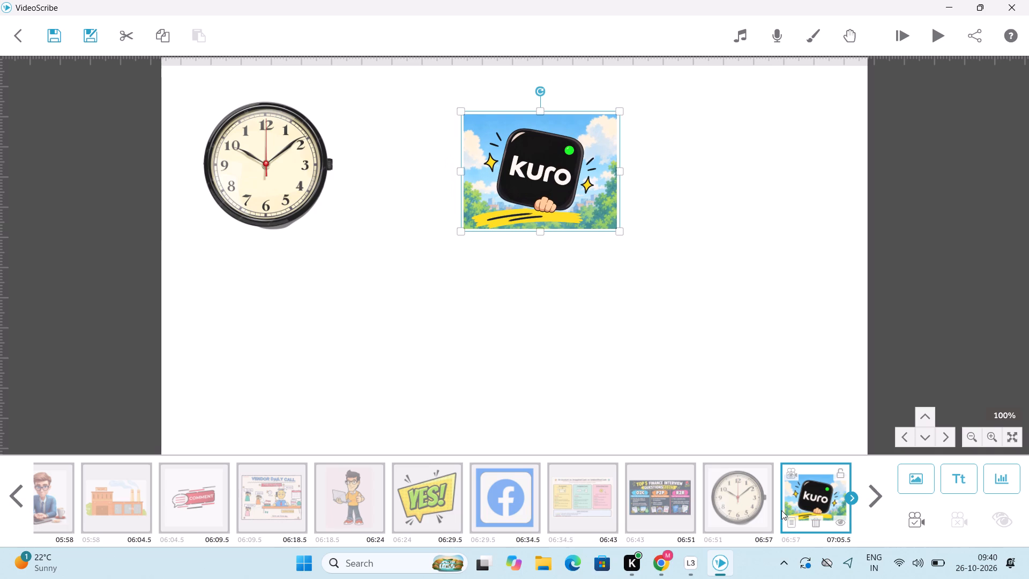
pyautogui.click(920, 521)
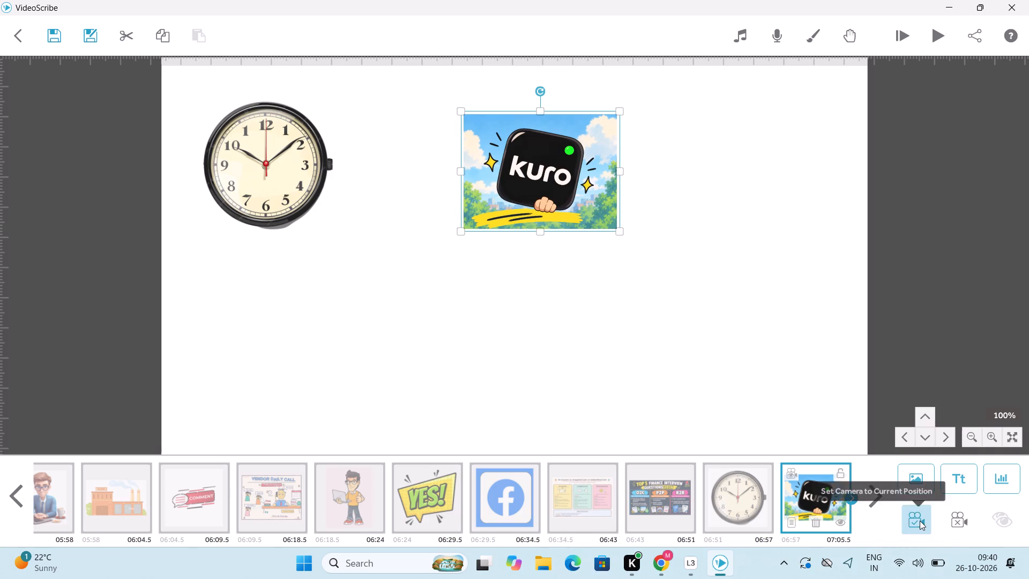
# Add the man in a blue suit at a laptop, shrink him, place him to the right of the Kuro image and set the camera position.
pyautogui.click(919, 474)
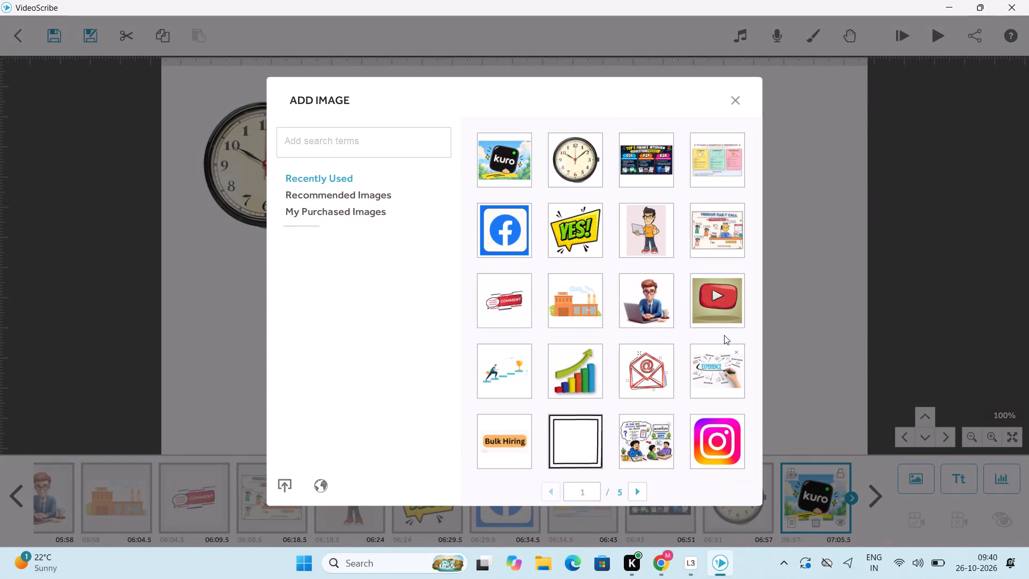
pyautogui.click(640, 313)
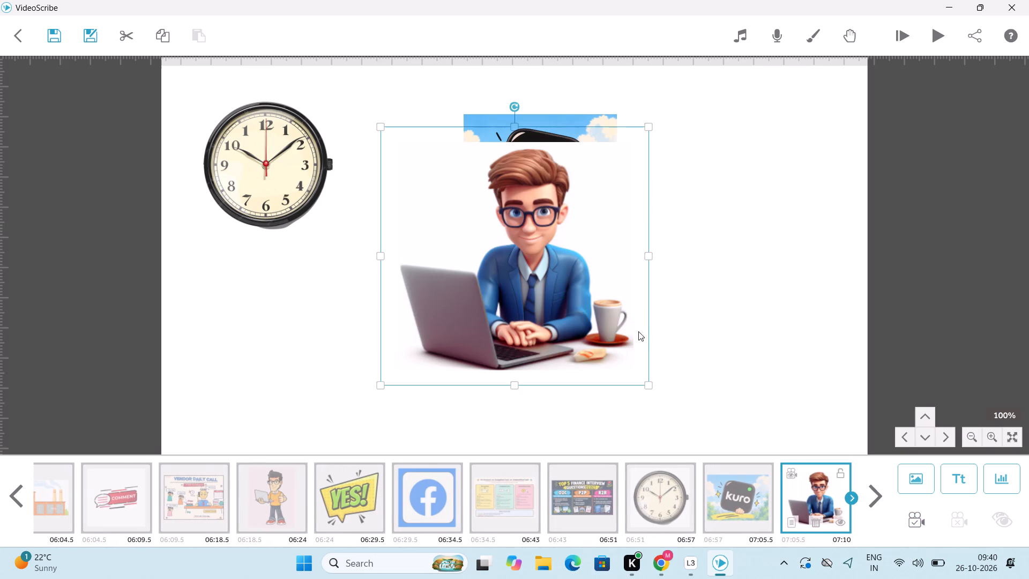
pyautogui.moveTo(649, 385); pyautogui.dragTo(617, 336)
pyautogui.moveTo(572, 331); pyautogui.dragTo(807, 284)
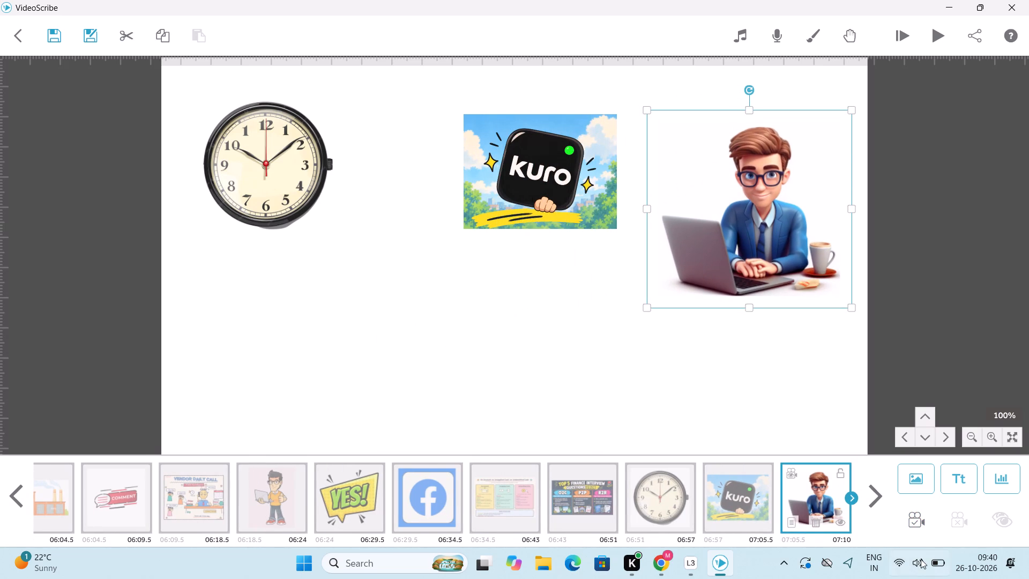
pyautogui.click(915, 525)
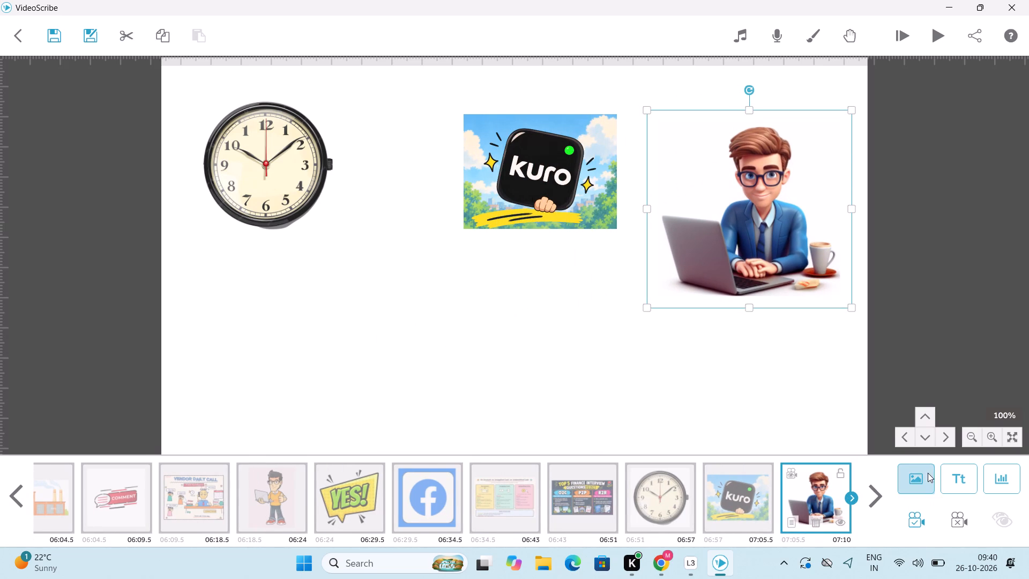
# Add the image of a man climbing steps to a trophy, place it below the Kuro image and set its camera position.
pyautogui.click(928, 478)
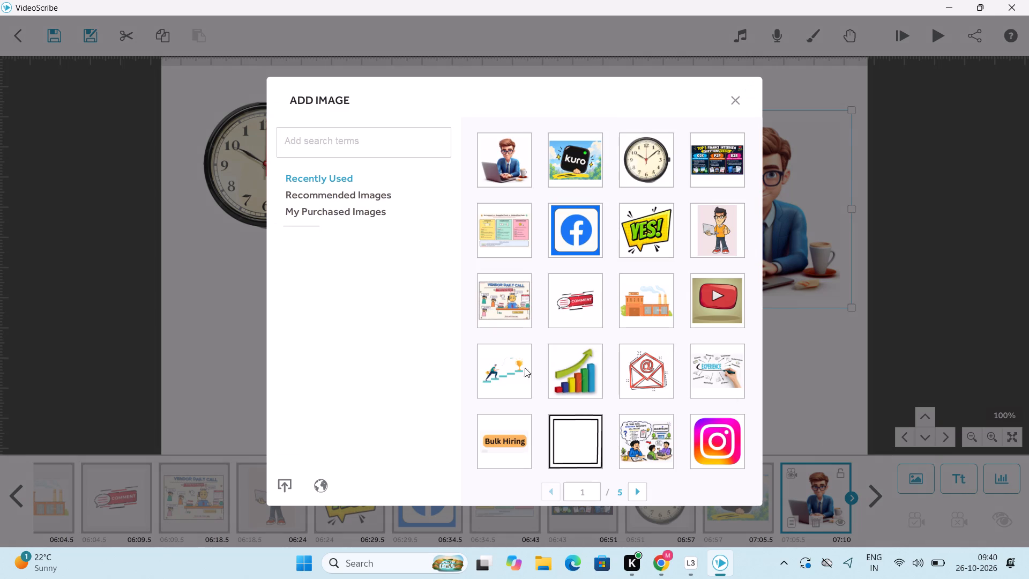
pyautogui.click(523, 368)
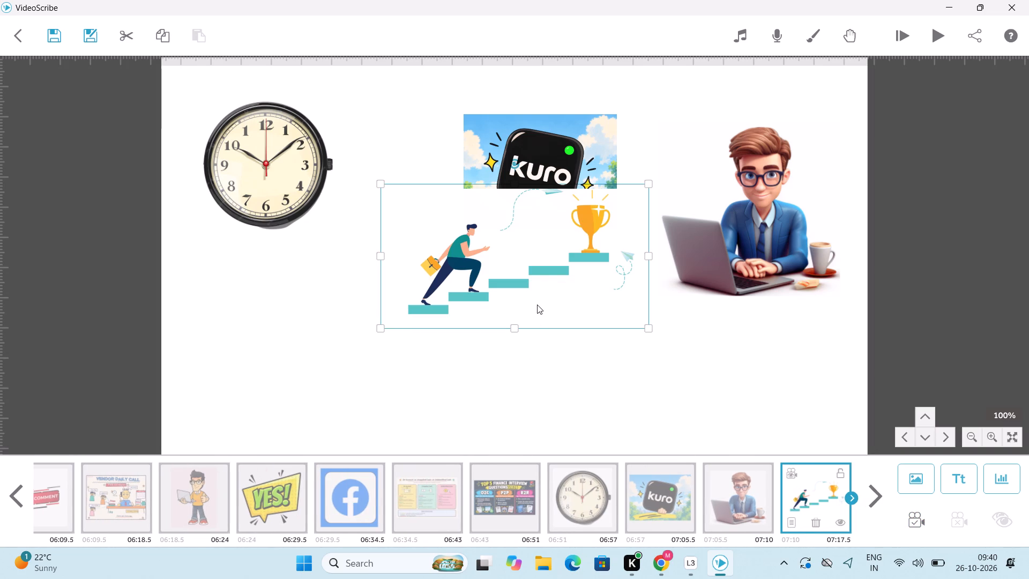
pyautogui.moveTo(537, 305); pyautogui.dragTo(515, 396)
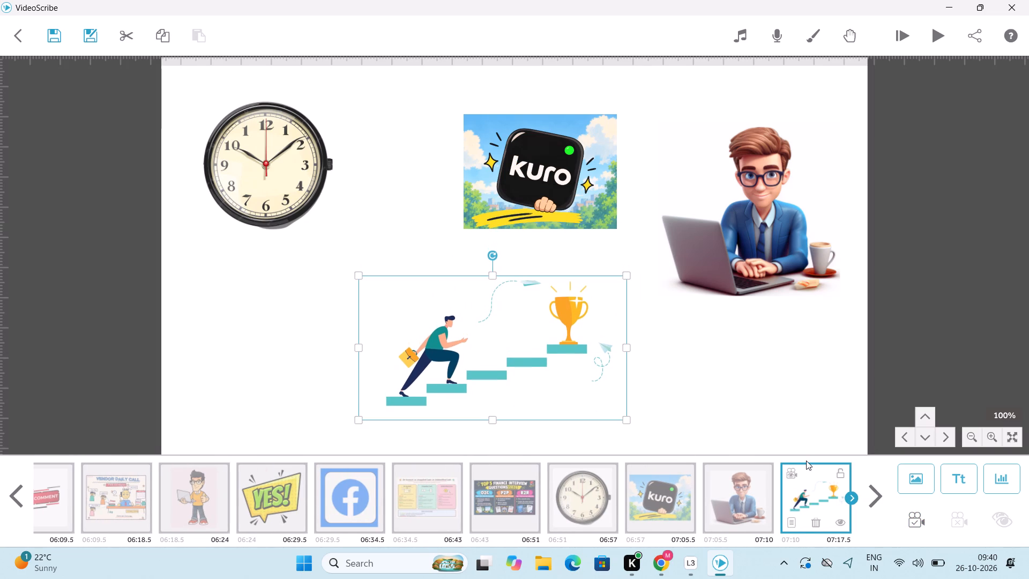
pyautogui.click(913, 524)
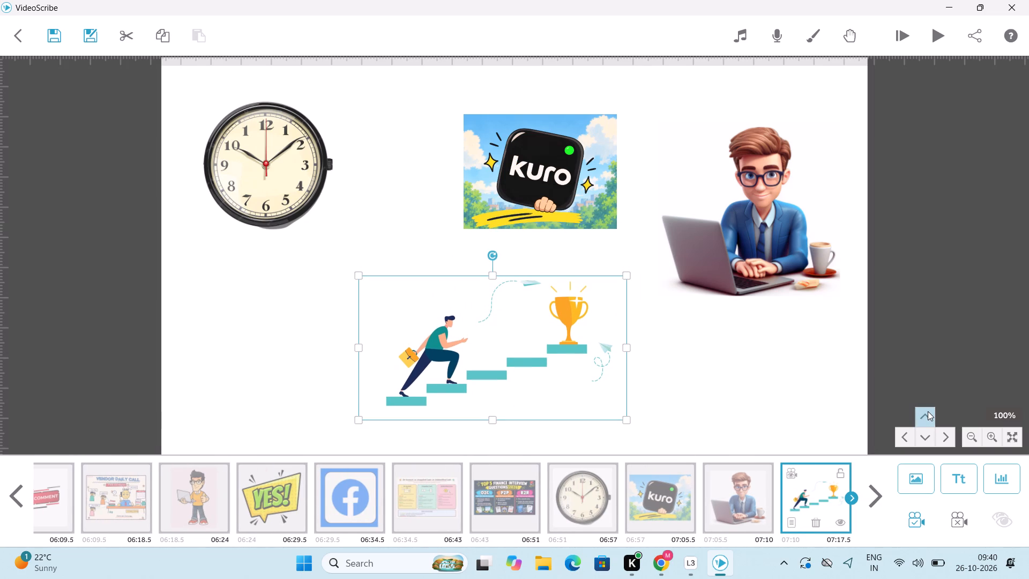
# In the next blank canvas area, add the red video play button image and place it left of centre.
pyautogui.tripleClick(928, 412)
pyautogui.doubleClick(928, 412)
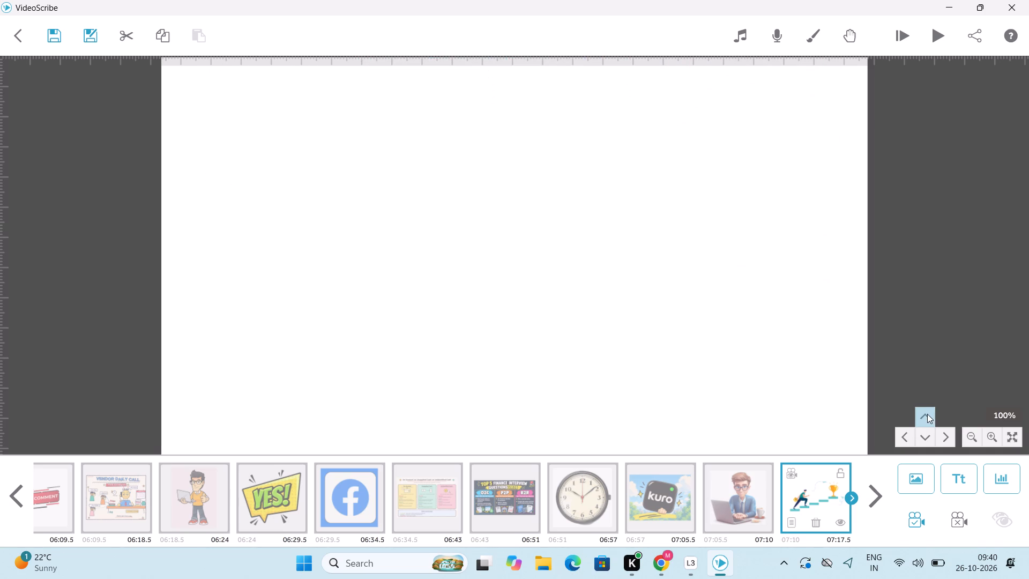
pyautogui.click(922, 481)
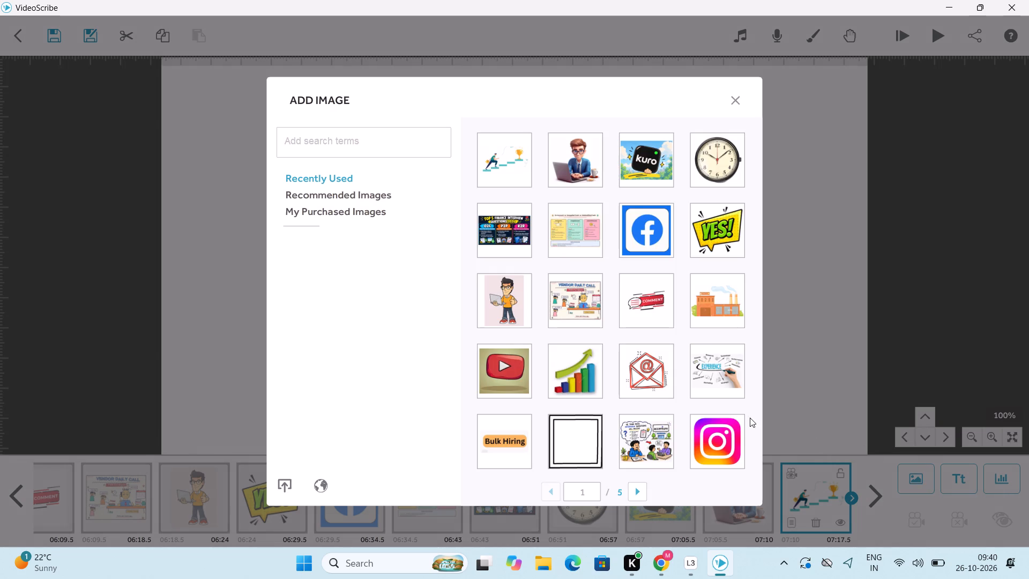
pyautogui.click(501, 384)
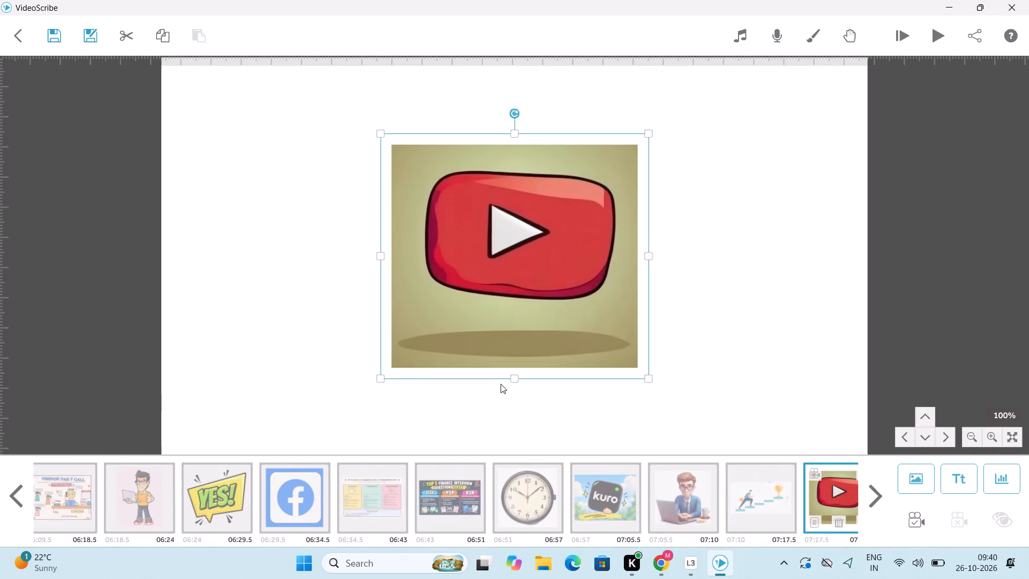
pyautogui.moveTo(650, 383); pyautogui.dragTo(483, 362)
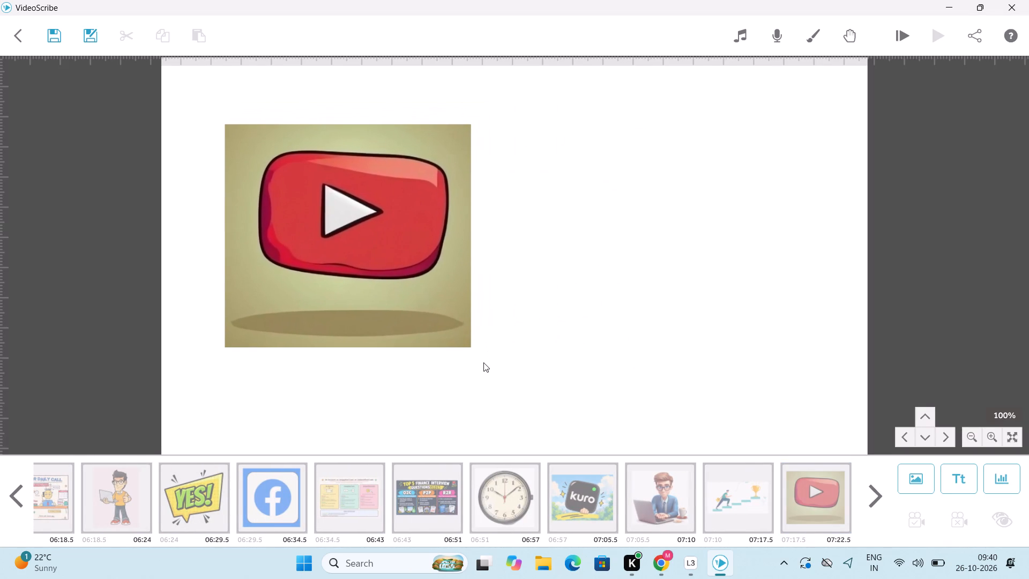
# Add the orange factory image, place it to the right of the play button image and set its camera position.
pyautogui.click(933, 481)
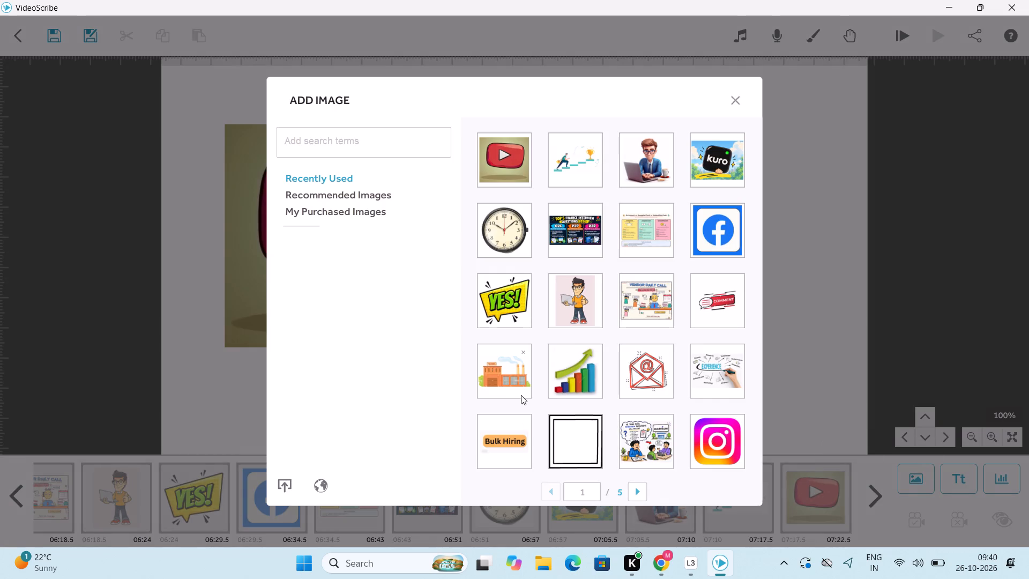
pyautogui.click(514, 387)
pyautogui.moveTo(555, 255); pyautogui.dragTo(720, 287)
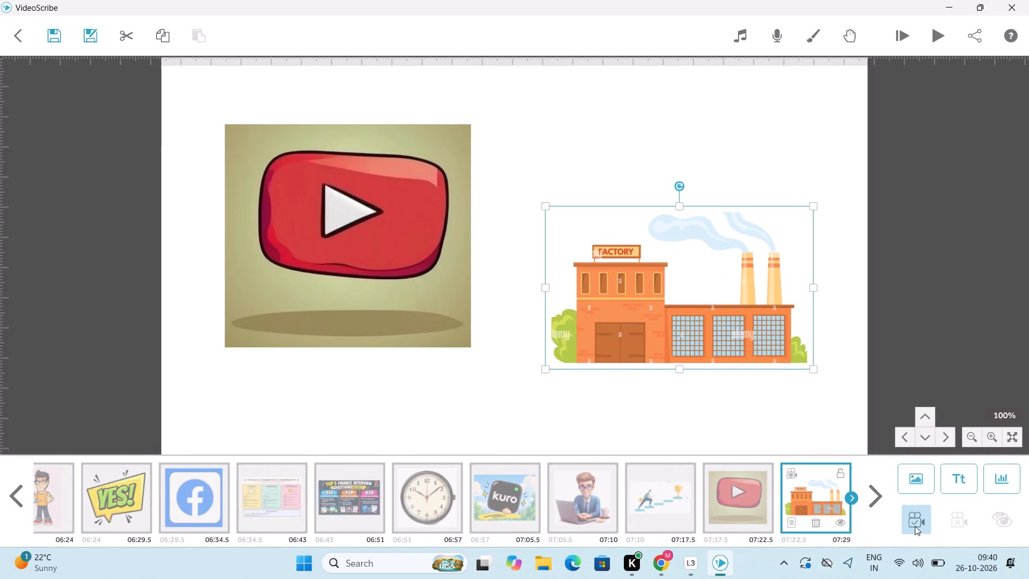
pyautogui.click(915, 524)
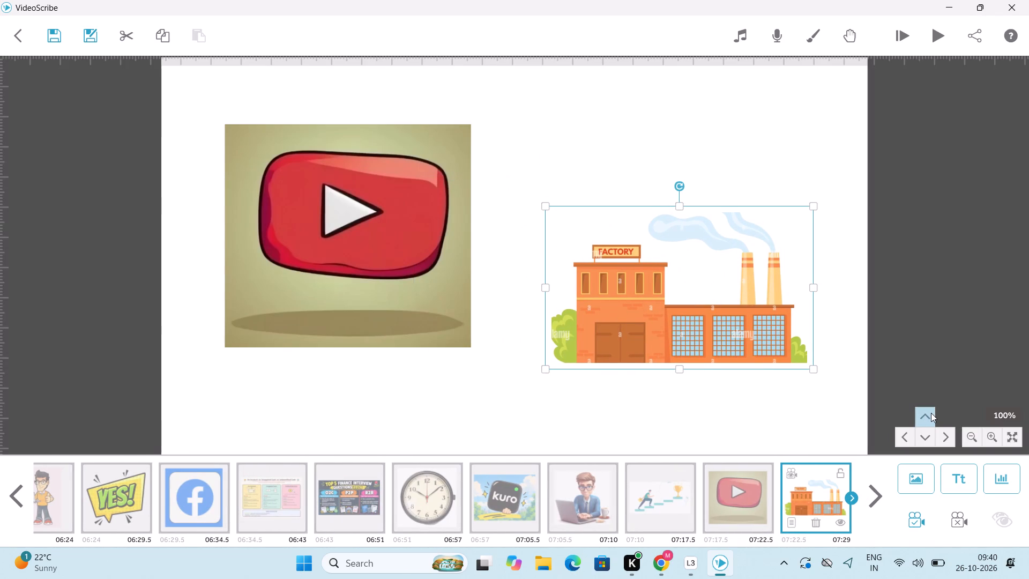
# In the next blank canvas area, add the Experience image with the drawing hand, place it left of centre and set its camera position.
pyautogui.tripleClick(931, 412)
pyautogui.doubleClick(931, 412)
pyautogui.moveTo(931, 412); pyautogui.dragTo(935, 419)
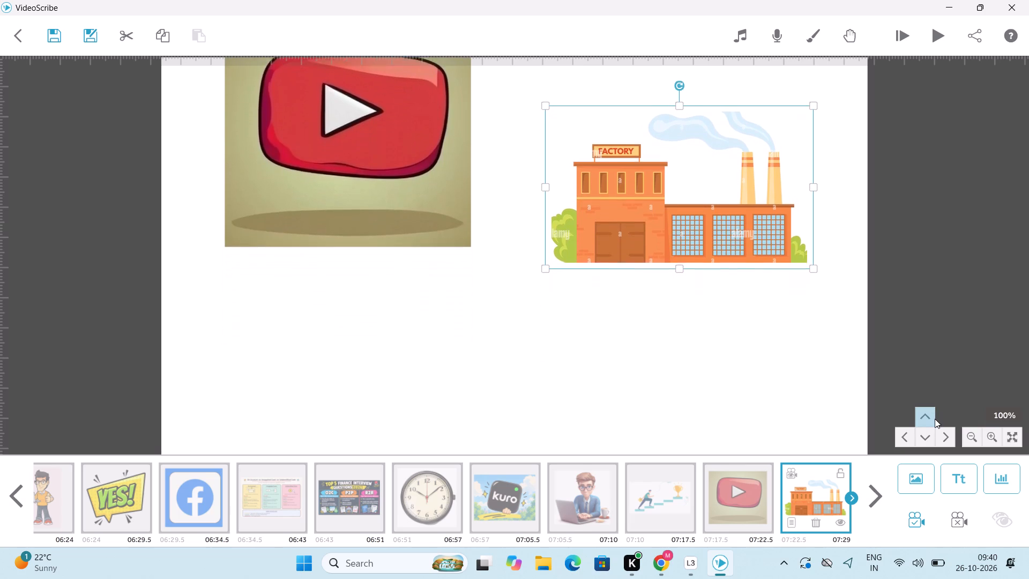
pyautogui.moveTo(935, 419); pyautogui.dragTo(935, 421)
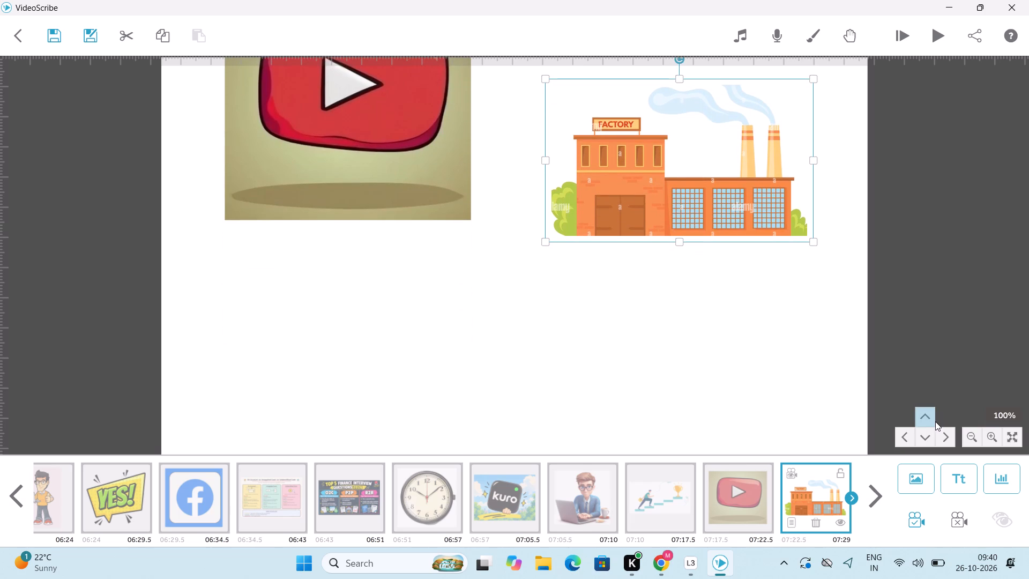
pyautogui.moveTo(935, 421); pyautogui.dragTo(935, 422)
pyautogui.tripleClick(931, 419)
pyautogui.doubleClick(931, 419)
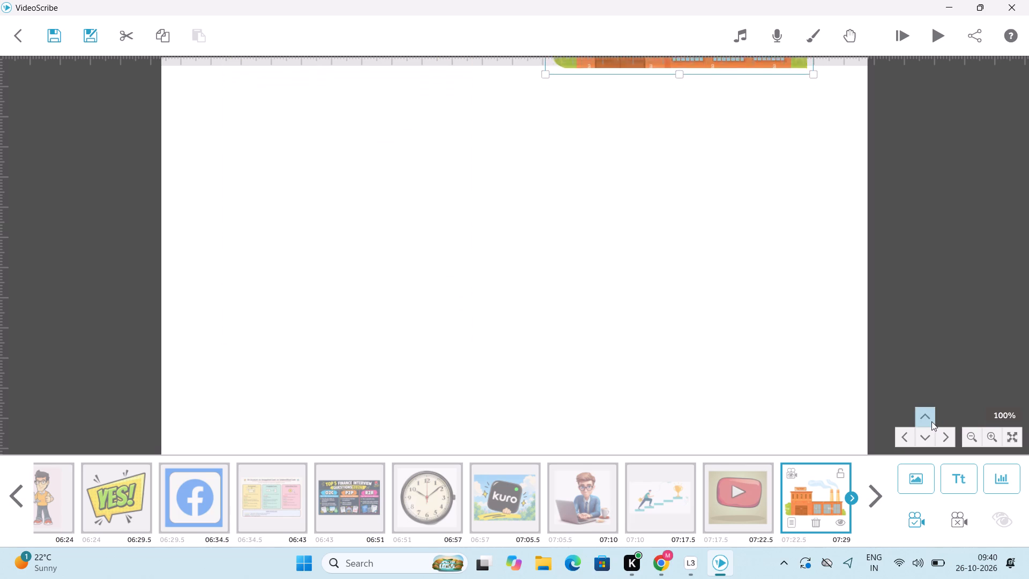
pyautogui.click(921, 482)
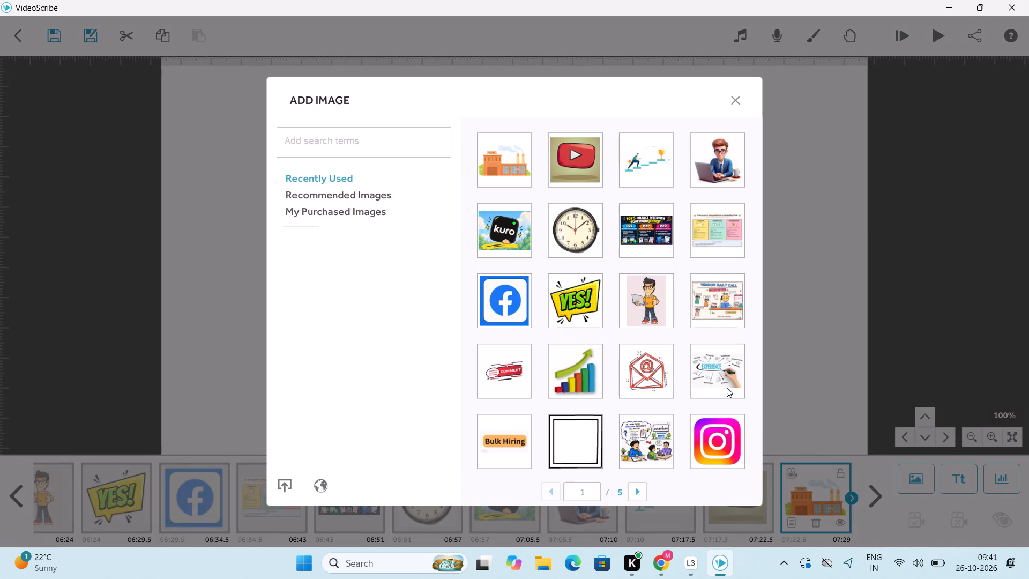
pyautogui.click(728, 387)
pyautogui.moveTo(618, 297); pyautogui.dragTo(443, 320)
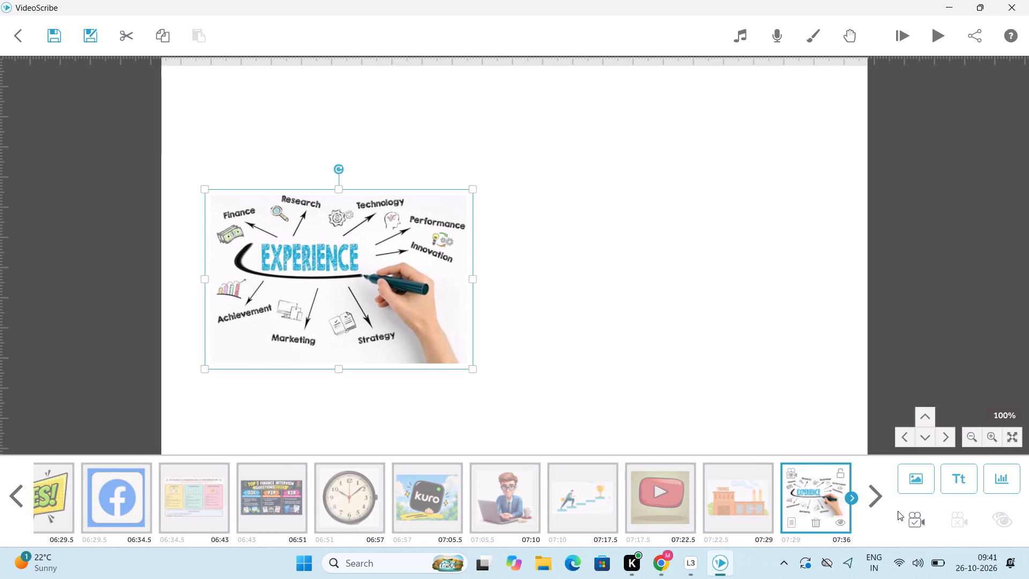
pyautogui.click(913, 516)
# Add the Vendor Daily Call image, place it to the right of the Experience image and set its camera position.
pyautogui.click(907, 487)
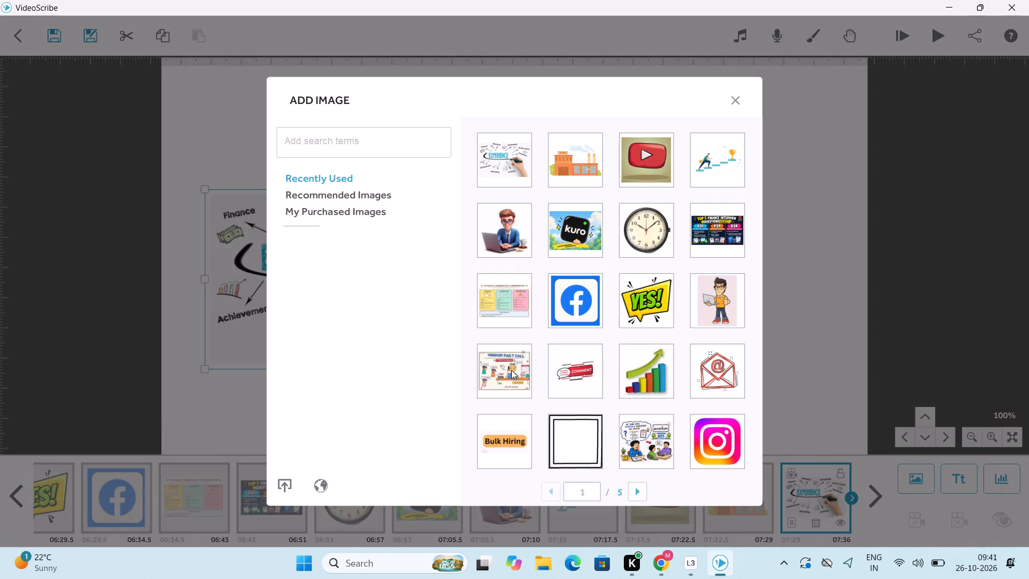
pyautogui.click(511, 370)
pyautogui.moveTo(531, 315); pyautogui.dragTo(535, 316)
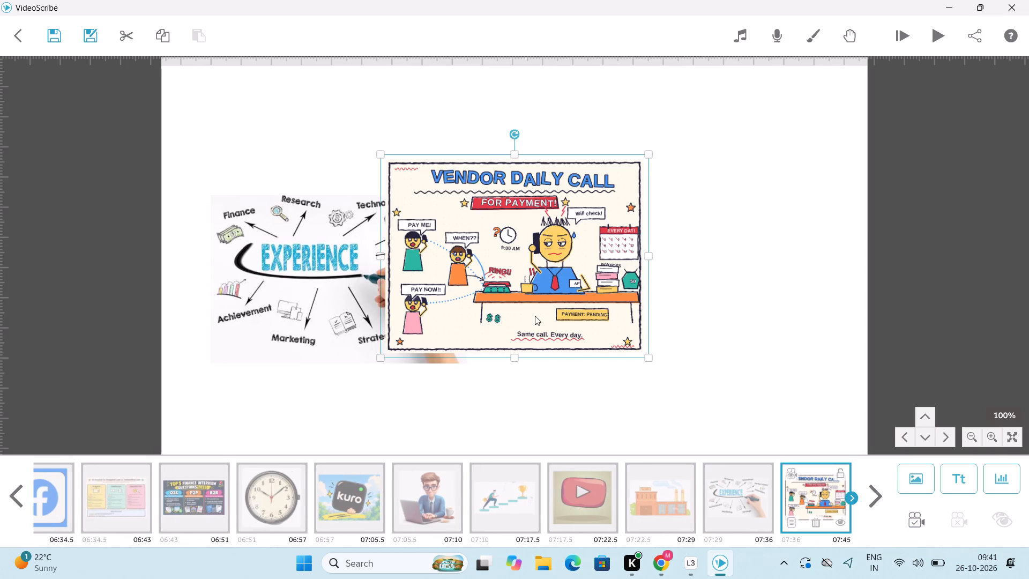
pyautogui.moveTo(535, 316); pyautogui.dragTo(686, 343)
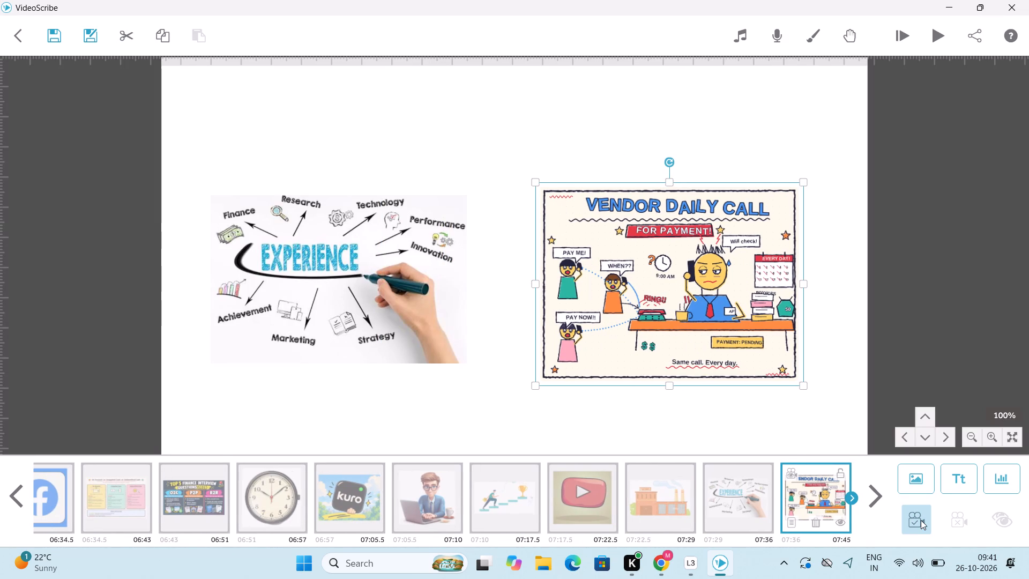
pyautogui.click(921, 519)
# In the next blank canvas area below, add the Instagram logo, shrink it, place it at the upper left and set its camera position.
pyautogui.tripleClick(927, 417)
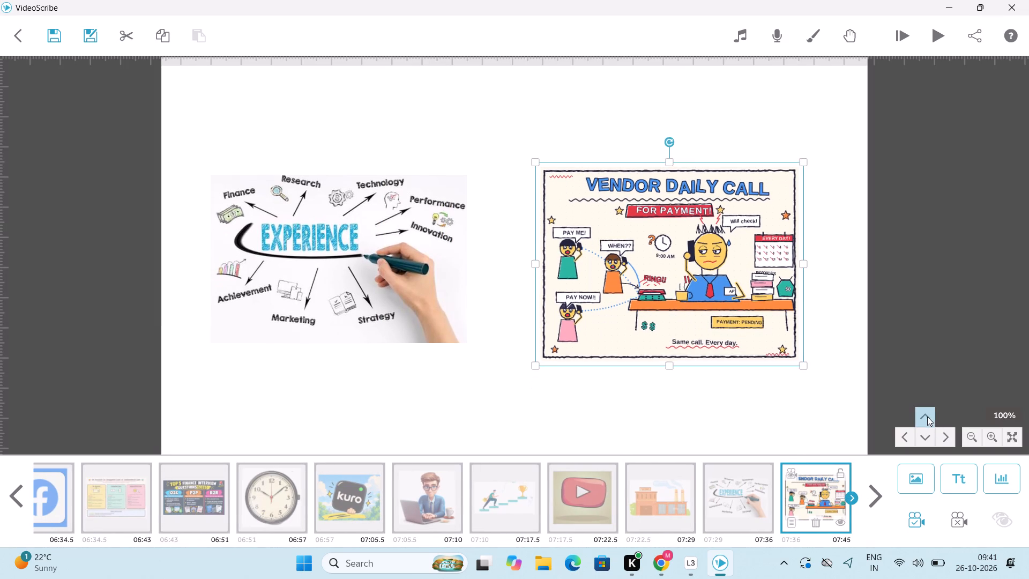
pyautogui.moveTo(927, 417); pyautogui.dragTo(927, 415)
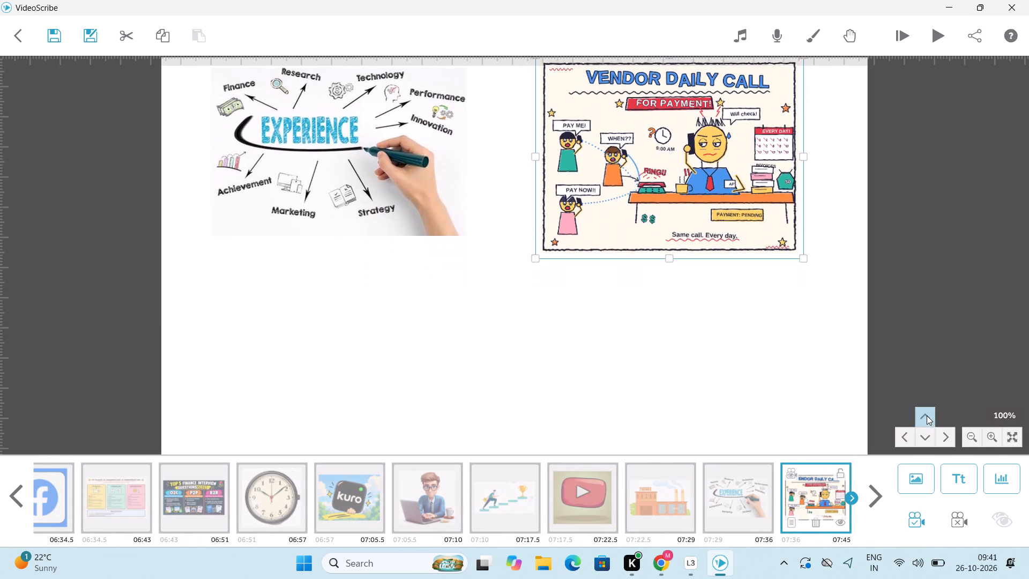
pyautogui.moveTo(927, 415); pyautogui.dragTo(929, 425)
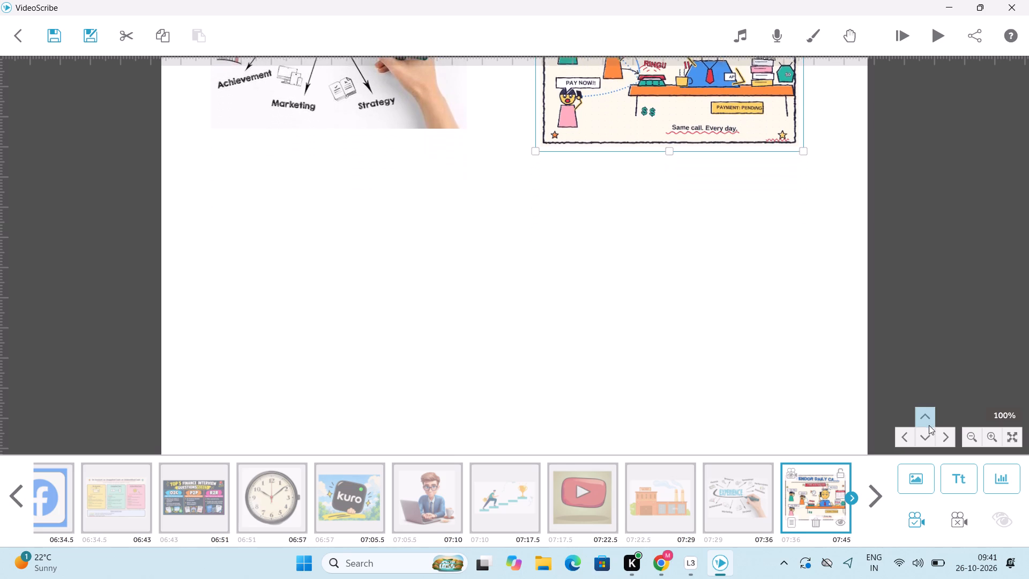
pyautogui.moveTo(929, 425); pyautogui.dragTo(928, 426)
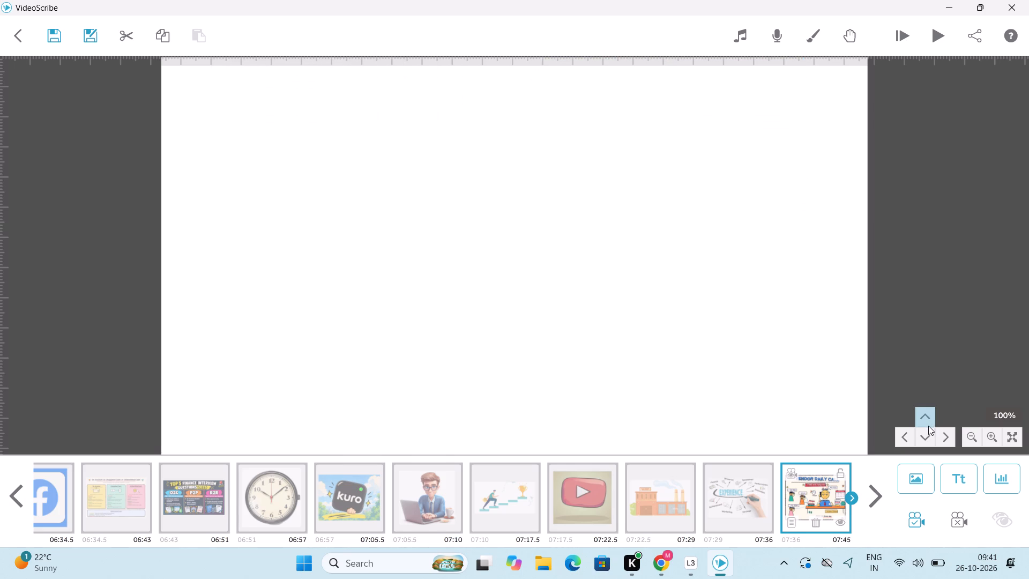
pyautogui.moveTo(928, 426); pyautogui.dragTo(928, 423)
pyautogui.click(921, 473)
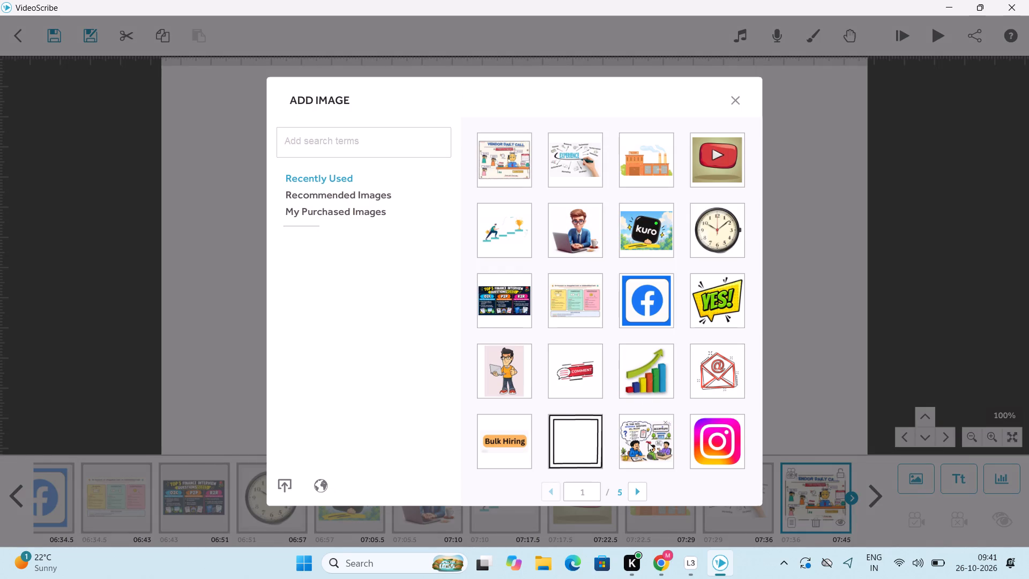
pyautogui.click(723, 432)
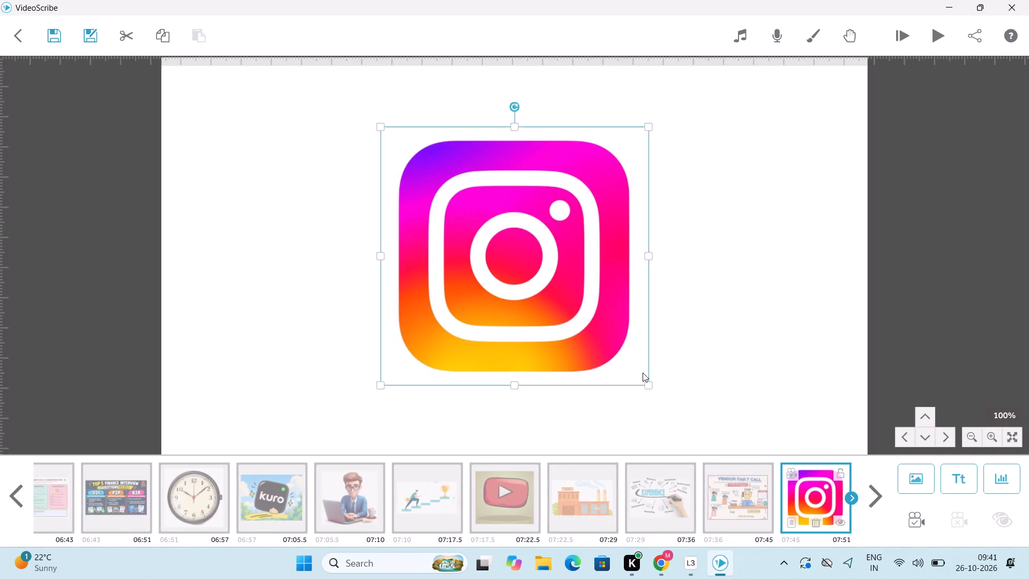
pyautogui.click(654, 392)
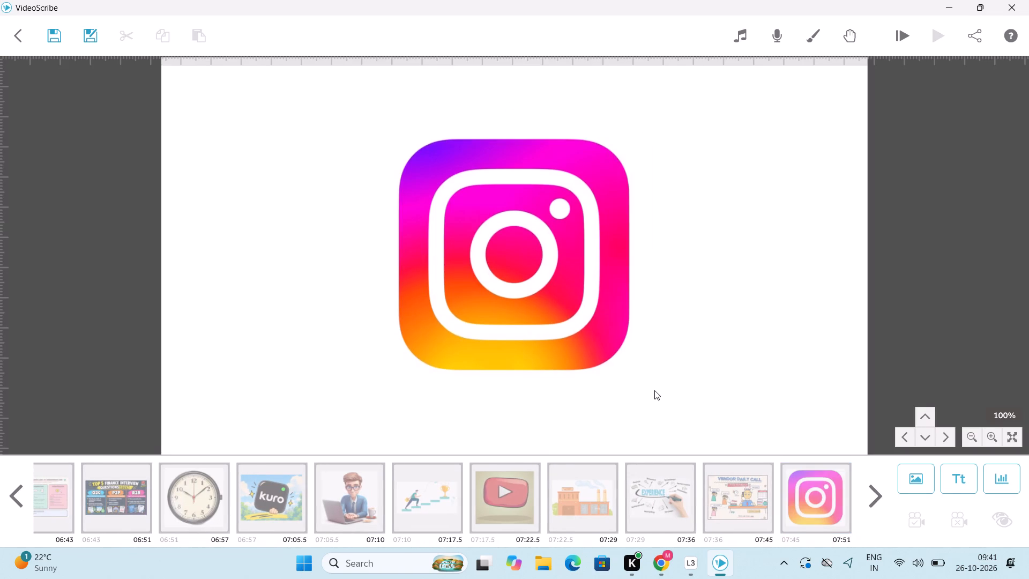
pyautogui.click(621, 366)
pyautogui.moveTo(648, 385); pyautogui.dragTo(637, 374)
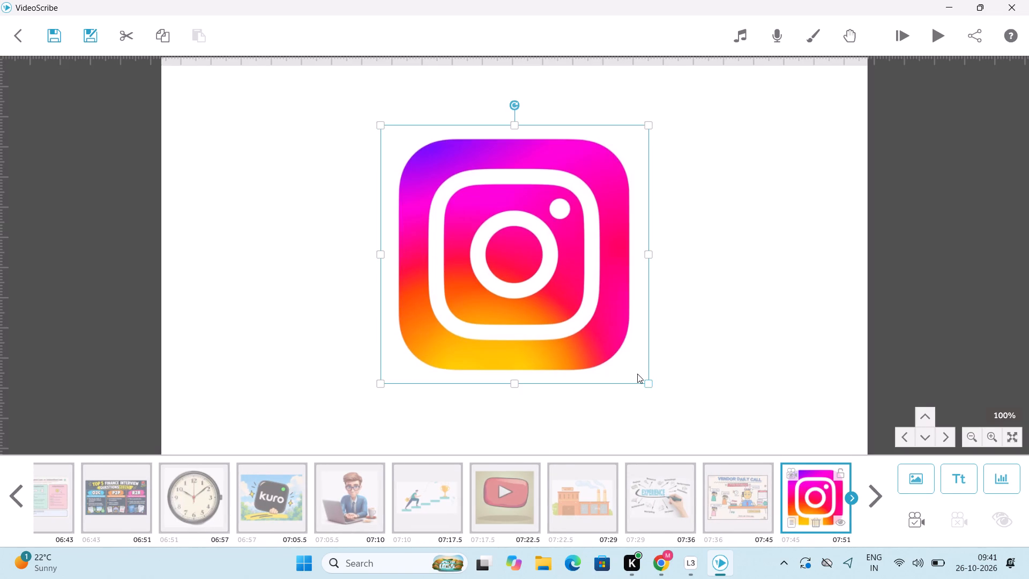
pyautogui.moveTo(637, 374); pyautogui.dragTo(590, 332)
pyautogui.moveTo(555, 316); pyautogui.dragTo(287, 234)
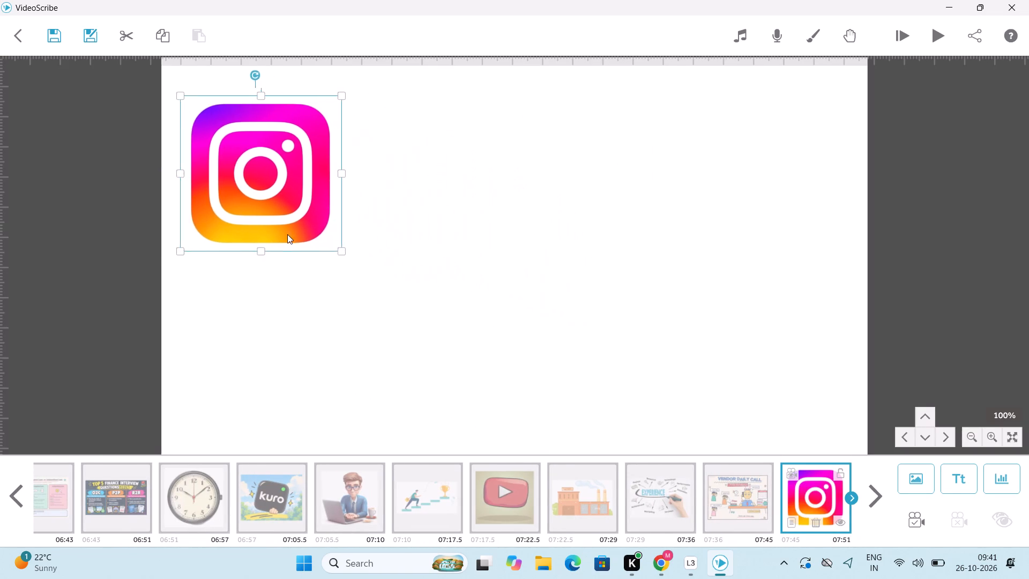
pyautogui.moveTo(287, 234); pyautogui.dragTo(270, 234)
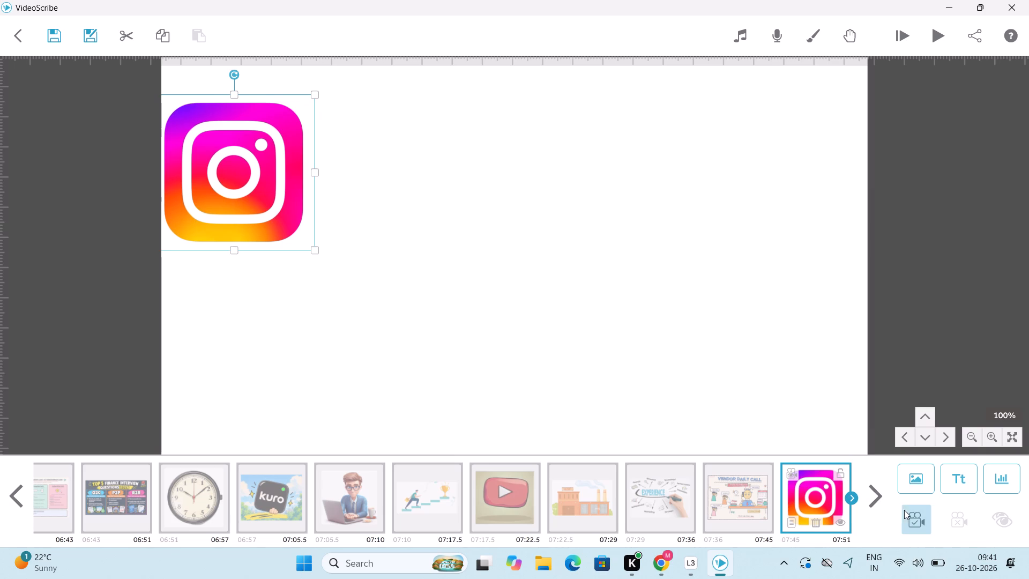
pyautogui.click(908, 515)
# Add the red video play button image, shrink it, place it at the upper centre of the canvas and set its camera position.
pyautogui.click(917, 492)
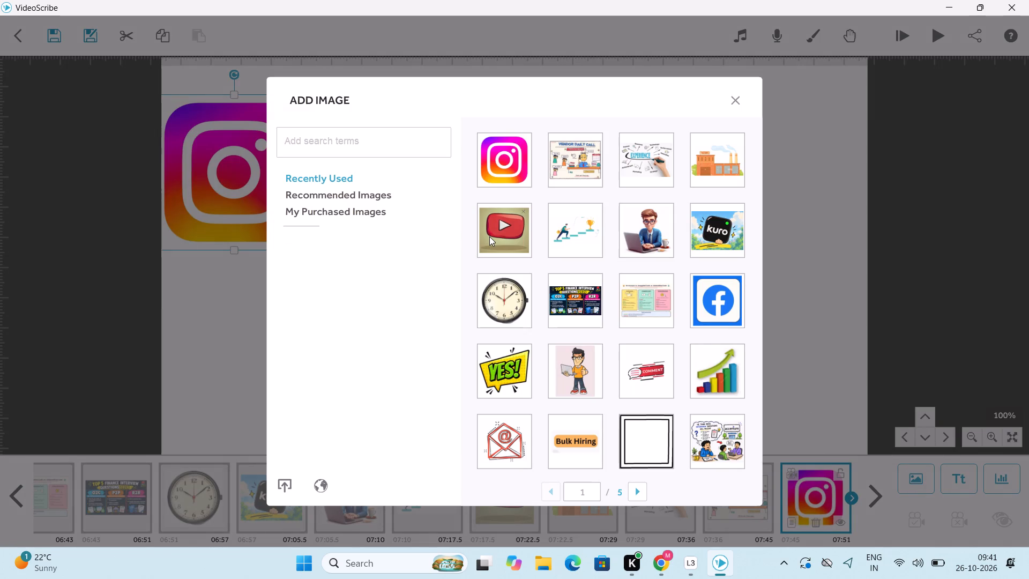
pyautogui.click(489, 236)
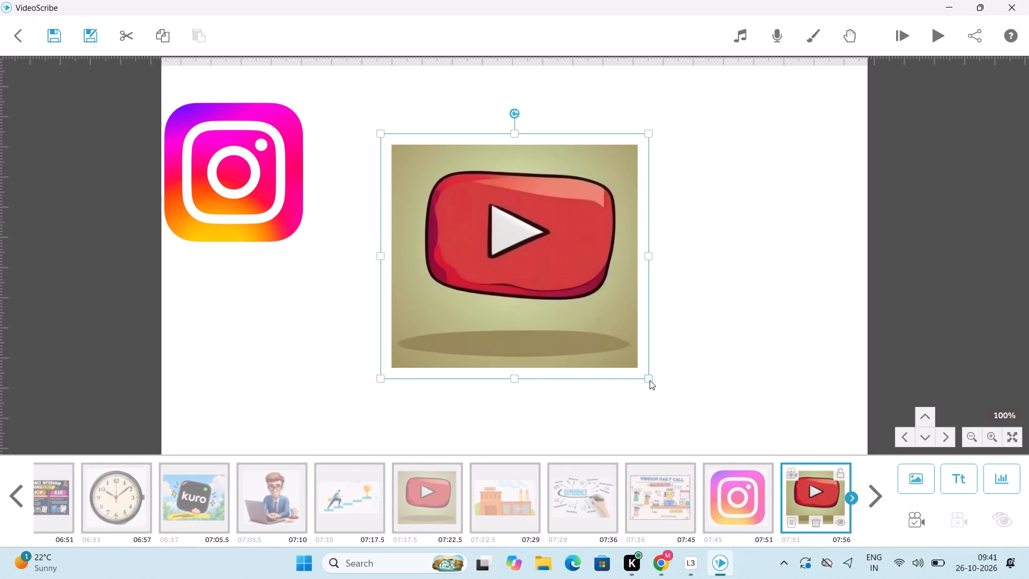
pyautogui.moveTo(650, 380); pyautogui.dragTo(583, 329)
pyautogui.moveTo(566, 323); pyautogui.dragTo(565, 278)
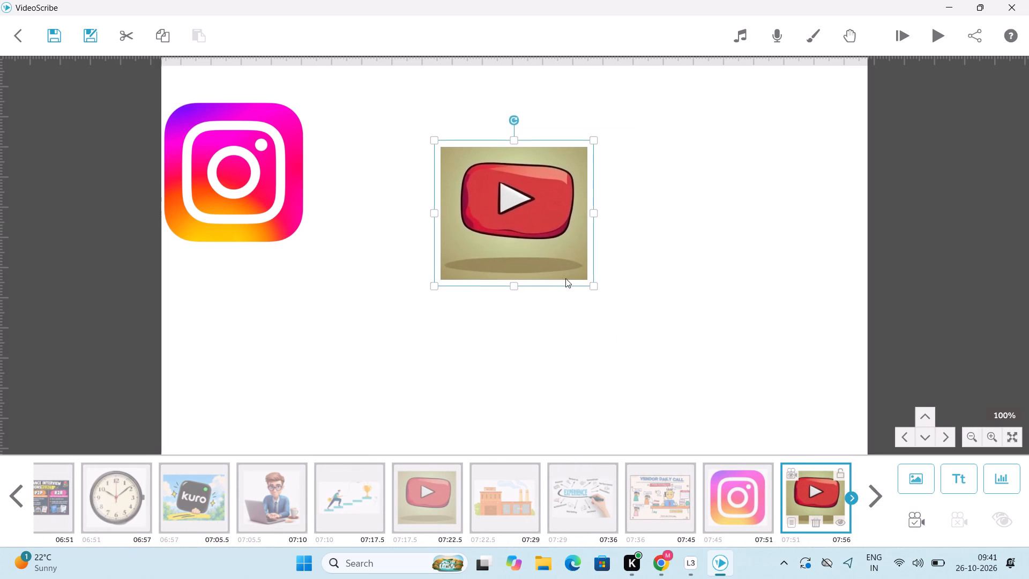
pyautogui.moveTo(565, 278); pyautogui.dragTo(576, 258)
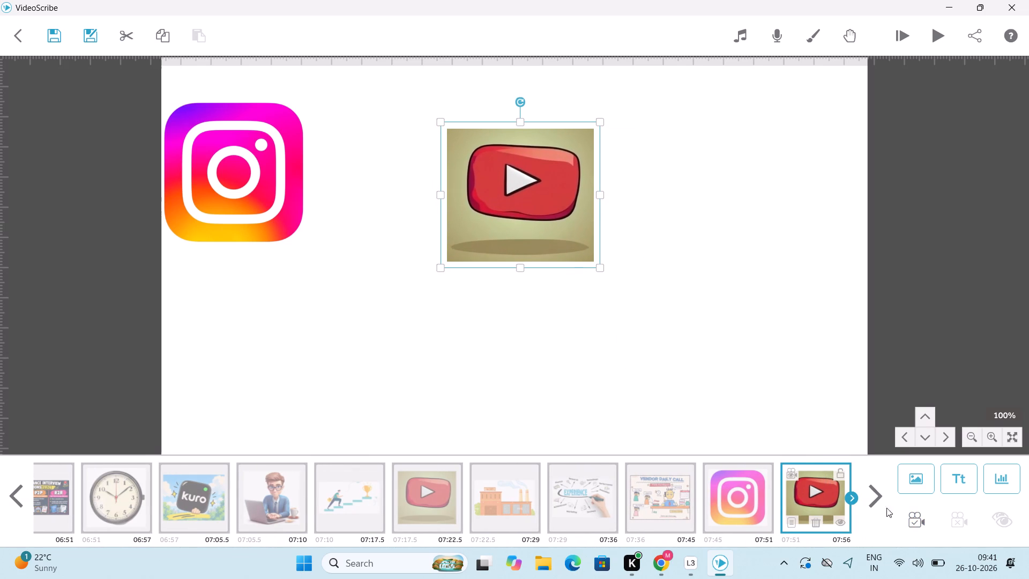
pyautogui.click(918, 521)
# Add the round clock image, shrink it, place it to the right of the play button image and set its camera position.
pyautogui.click(916, 485)
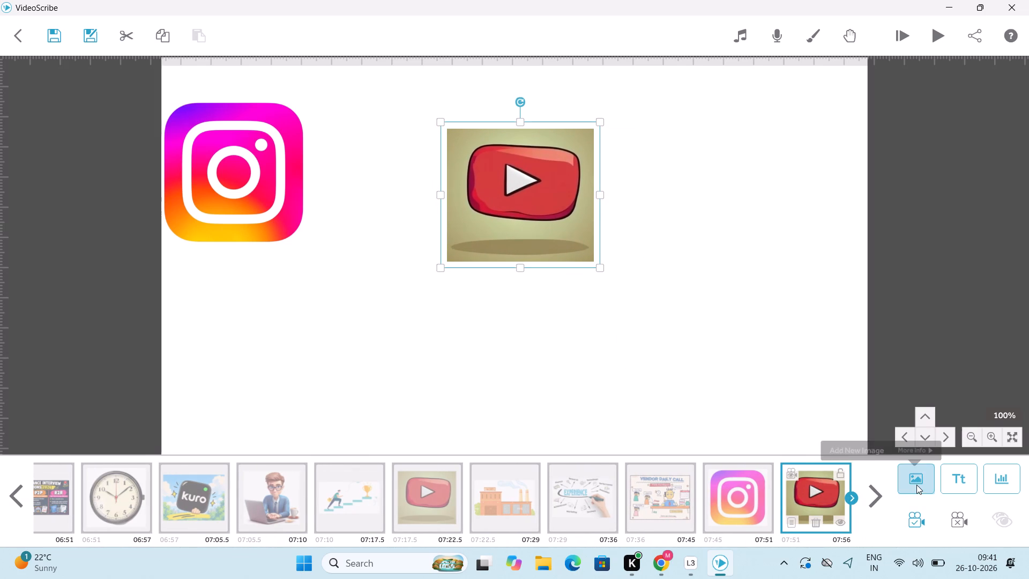
pyautogui.click(516, 303)
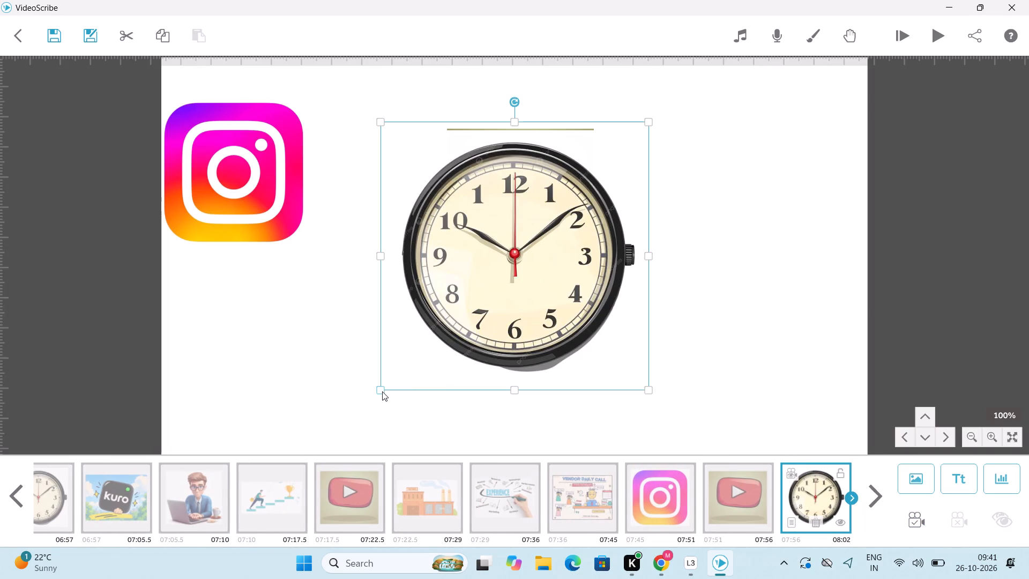
pyautogui.moveTo(382, 391); pyautogui.dragTo(474, 324)
pyautogui.moveTo(515, 276); pyautogui.dragTo(698, 229)
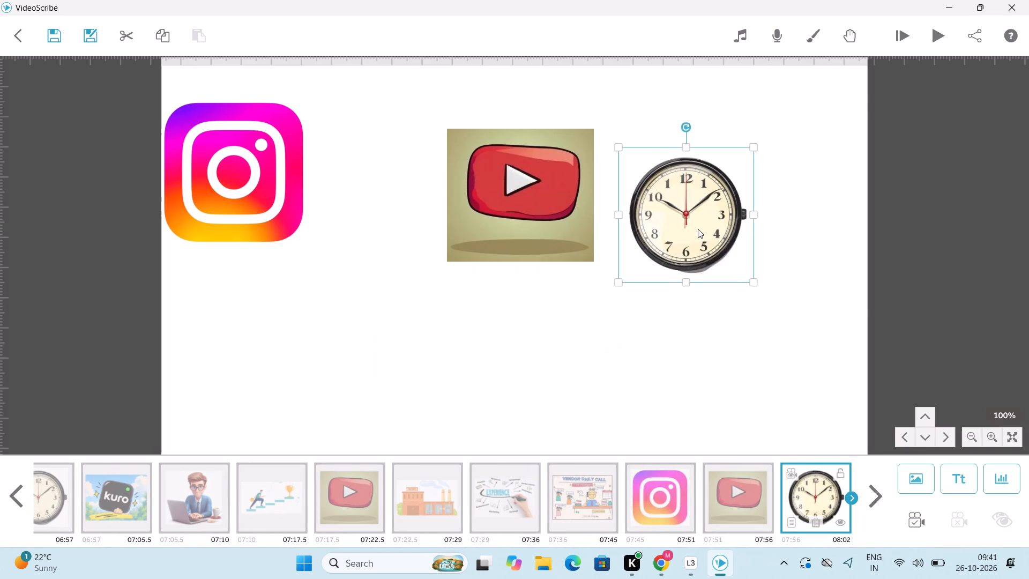
pyautogui.moveTo(698, 229); pyautogui.dragTo(743, 217)
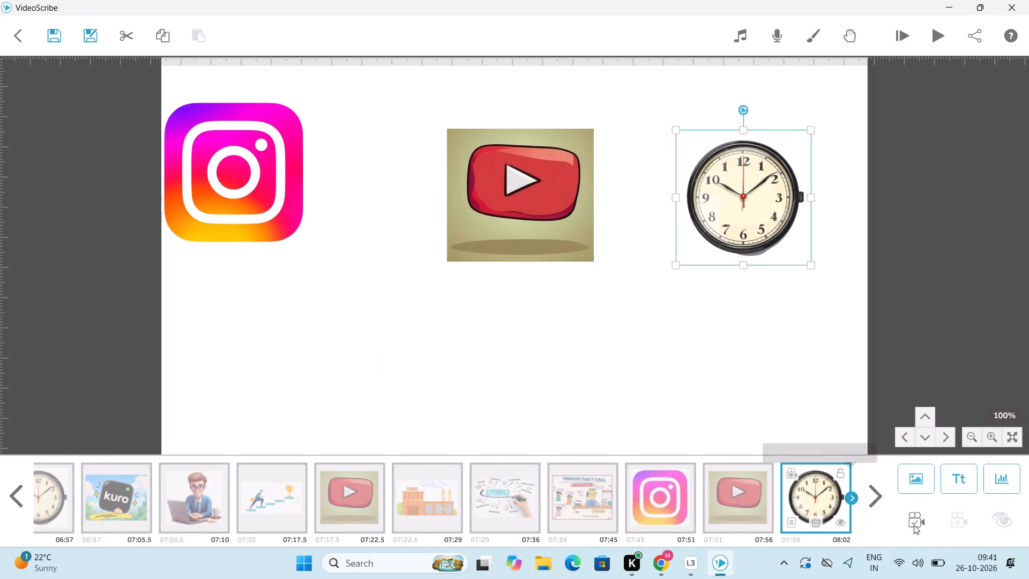
pyautogui.click(916, 530)
# Add the image of the man standing with a laptop, shrink it, place it below the clock and set its camera position.
pyautogui.click(920, 491)
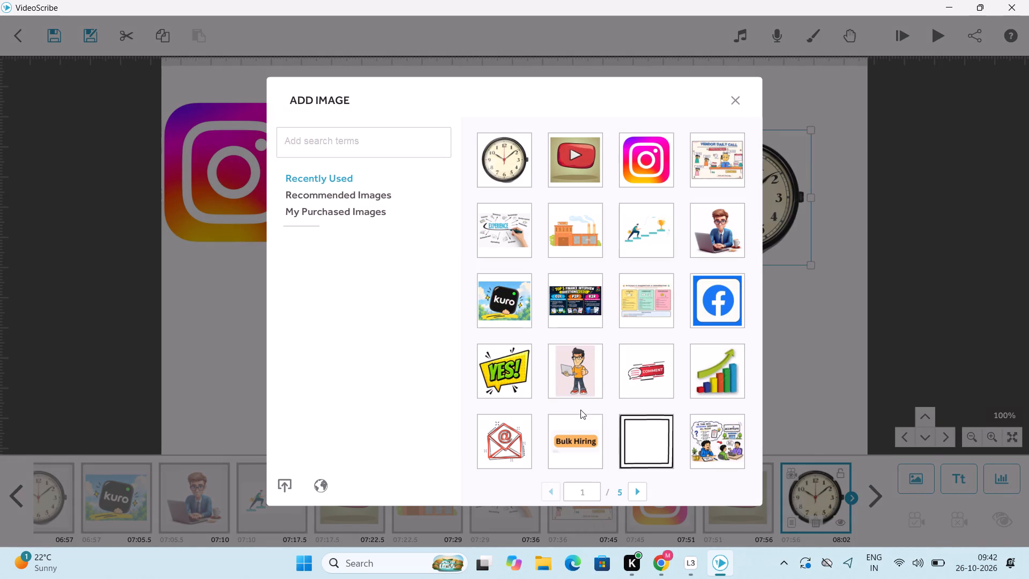
pyautogui.click(580, 390)
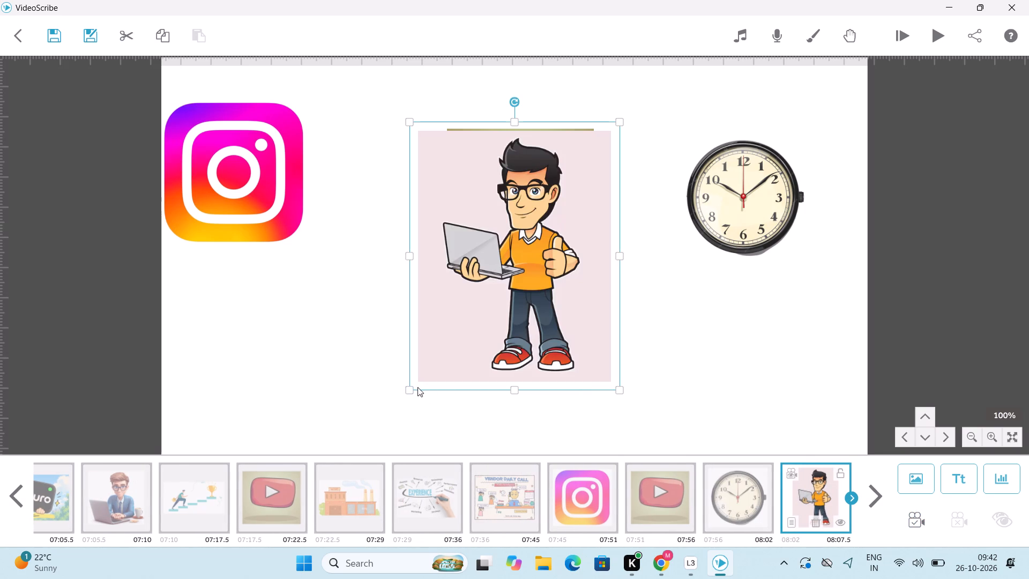
pyautogui.moveTo(412, 389); pyautogui.dragTo(468, 323)
pyautogui.moveTo(473, 302); pyautogui.dragTo(633, 403)
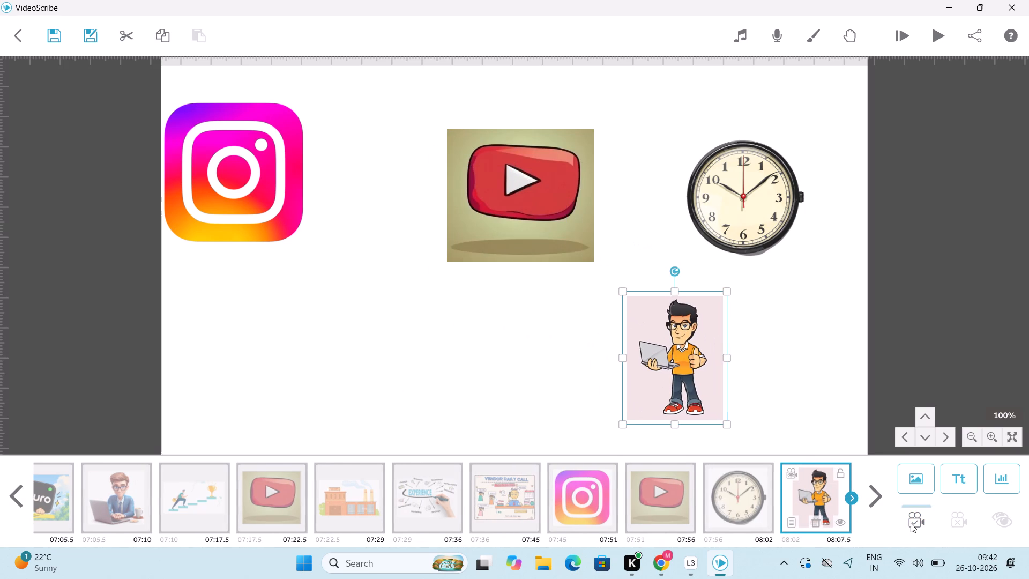
pyautogui.click(911, 523)
# Add the colourful growth bar chart image, shrink it, place it below the Instagram logo and set its camera position.
pyautogui.click(931, 485)
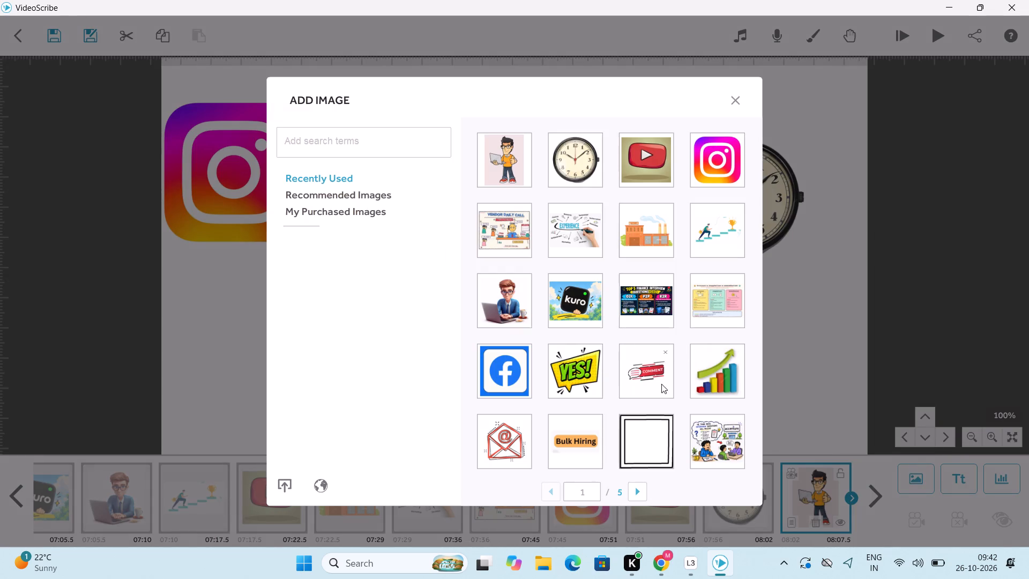
pyautogui.click(711, 382)
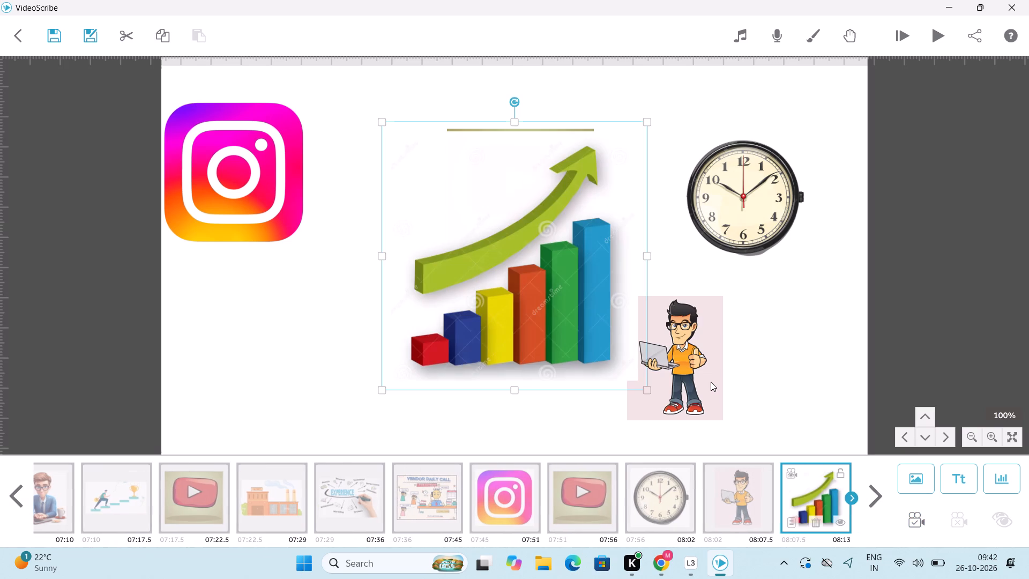
pyautogui.moveTo(647, 392); pyautogui.dragTo(592, 332)
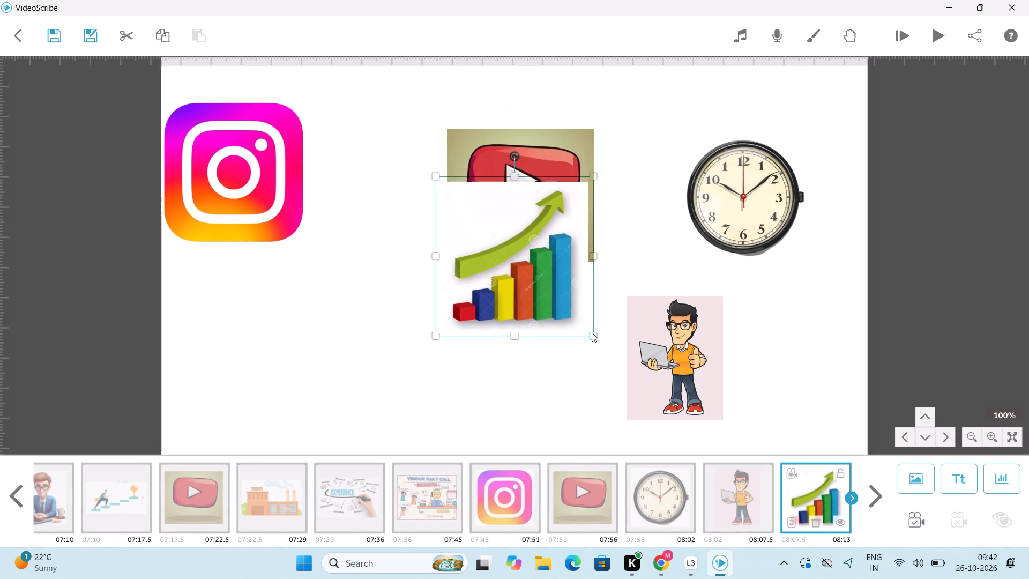
pyautogui.moveTo(592, 332); pyautogui.dragTo(586, 328)
pyautogui.moveTo(572, 319); pyautogui.dragTo(349, 425)
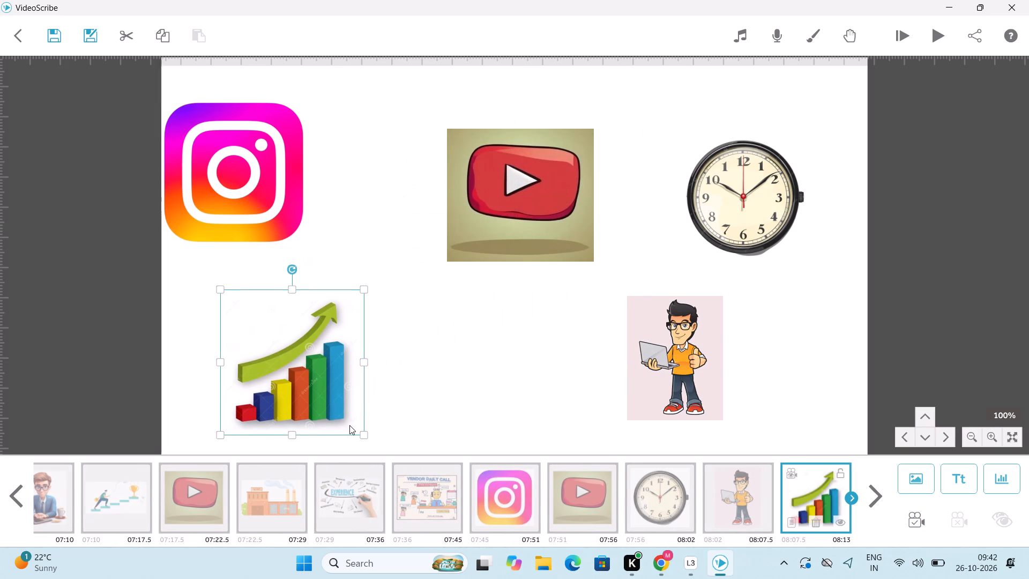
pyautogui.moveTo(349, 425); pyautogui.dragTo(349, 425)
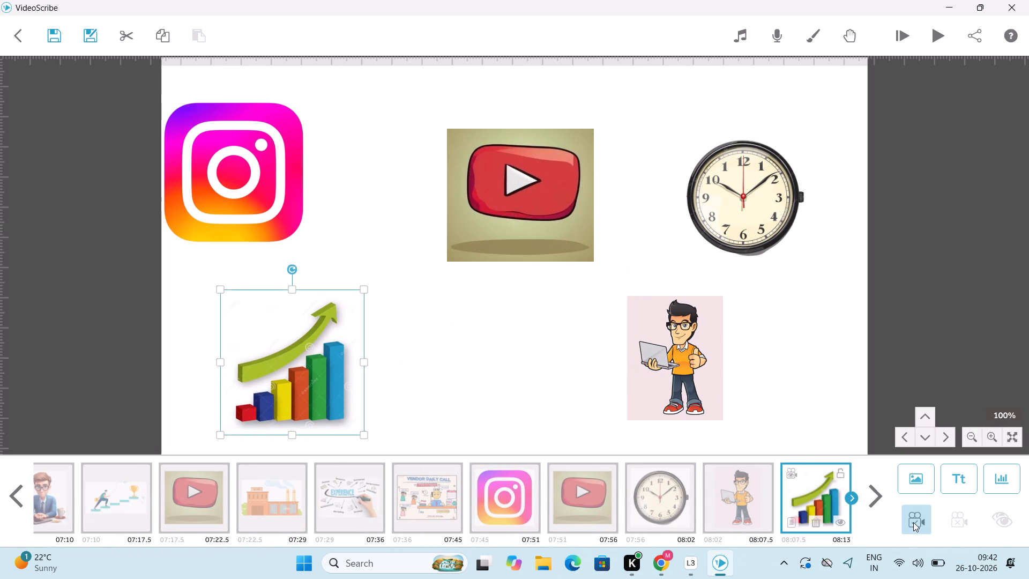
pyautogui.click(913, 522)
# Add the Bulk Hiring image, shrink it to about half size and place it between the bar chart and the man with the laptop.
pyautogui.click(923, 482)
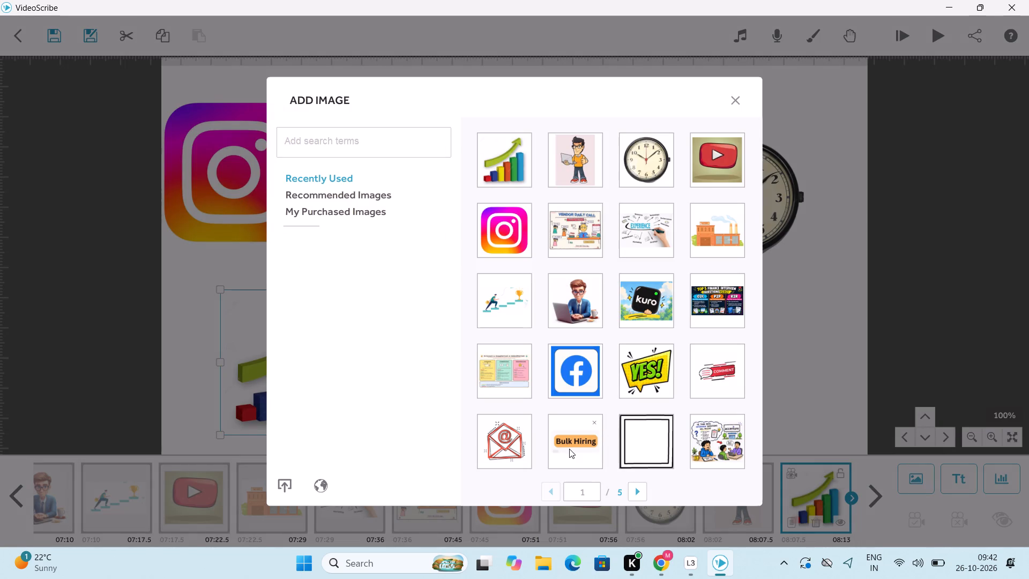
pyautogui.click(570, 449)
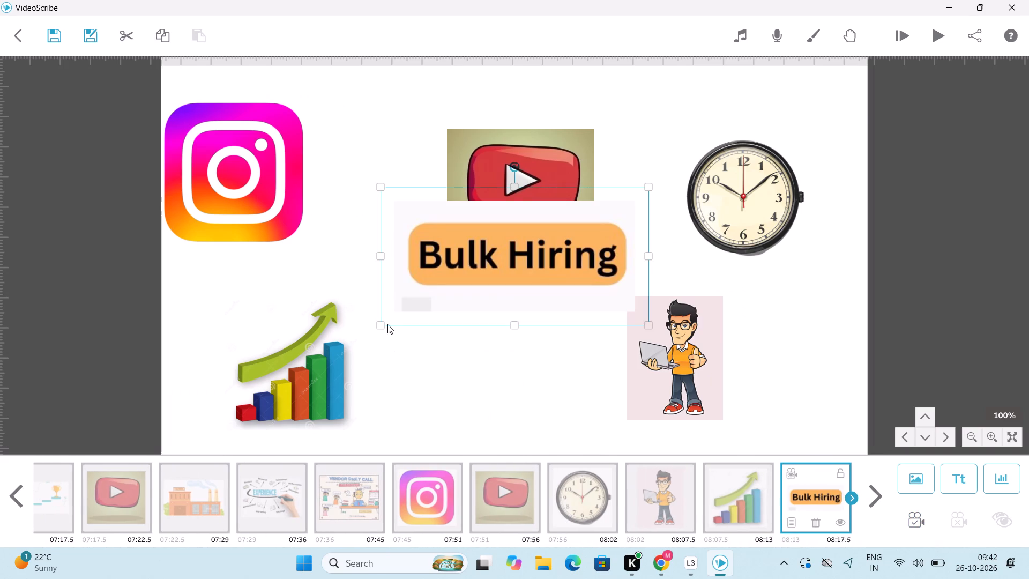
pyautogui.moveTo(378, 326); pyautogui.dragTo(448, 283)
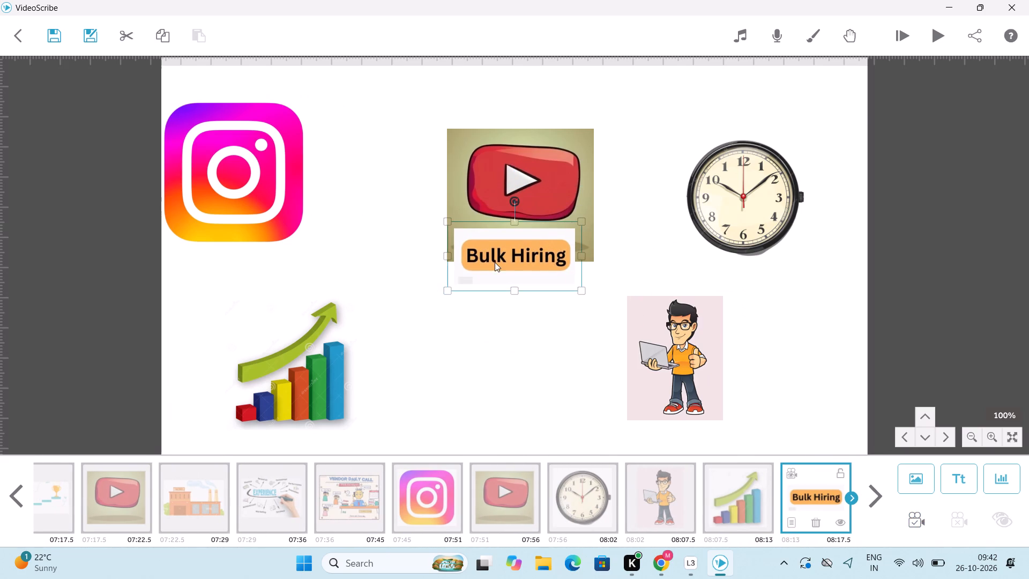
pyautogui.moveTo(509, 261); pyautogui.dragTo(487, 378)
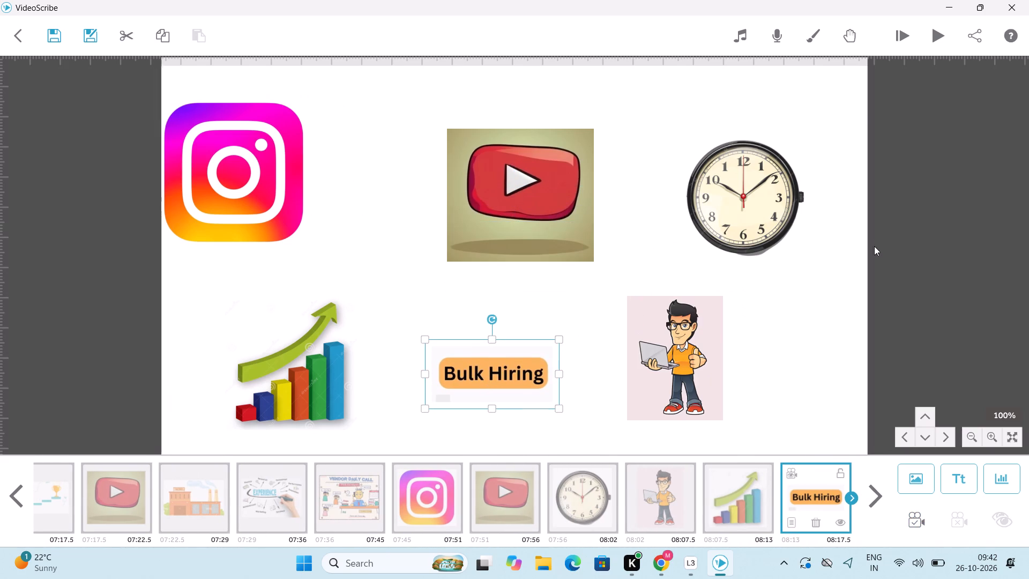
# Close the VideoScribe application.
pyautogui.click(1014, 7)
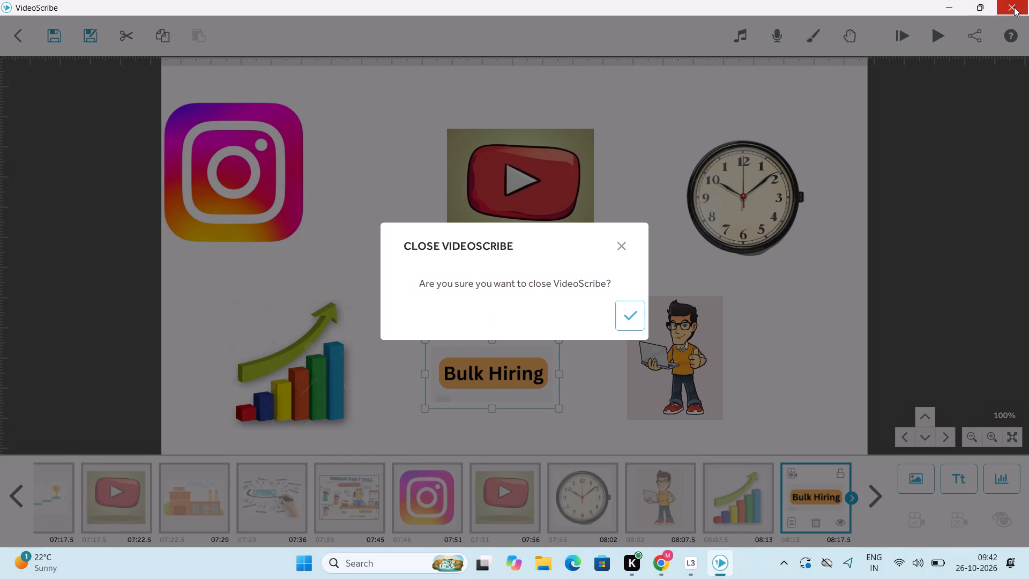
pyautogui.click(631, 309)
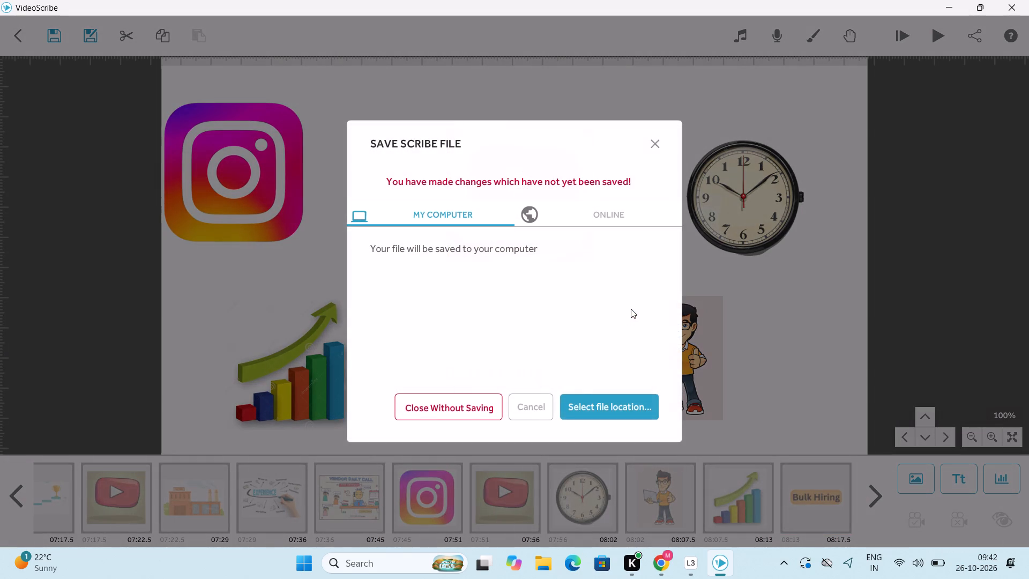